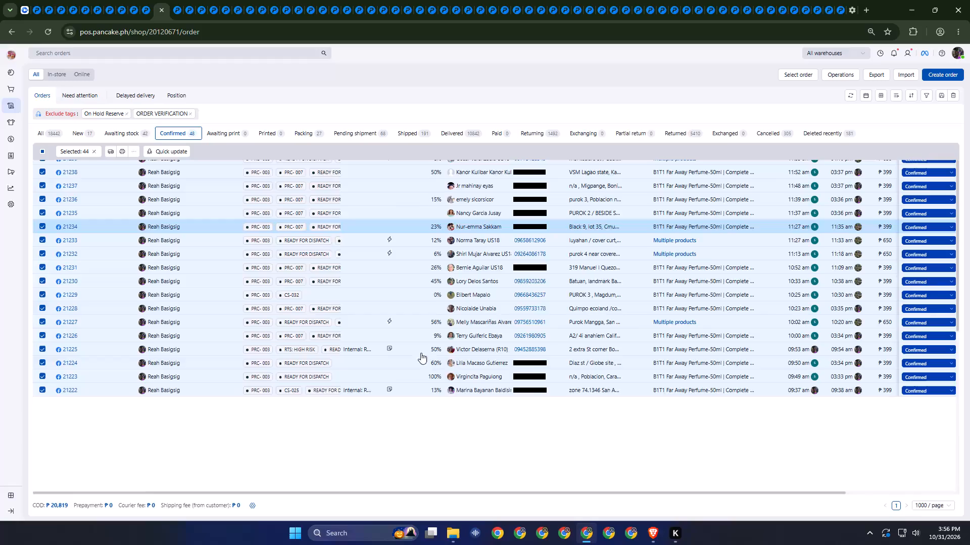
Open the shipping settings for sending all the selected confirmed orders to the J&T Phi courier.
scroll(420, 353, down, 4)
scroll(551, 369, up, 12)
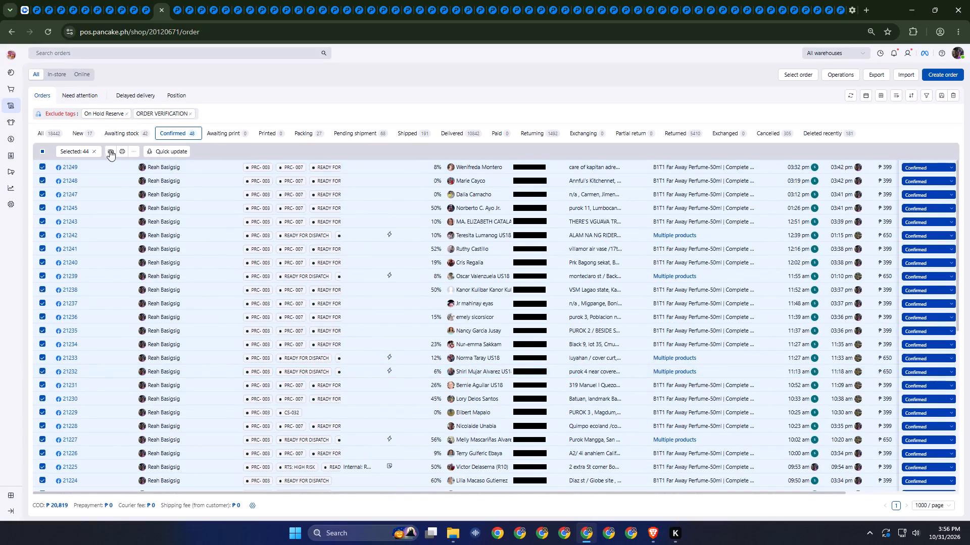
click(112, 151)
click(126, 167)
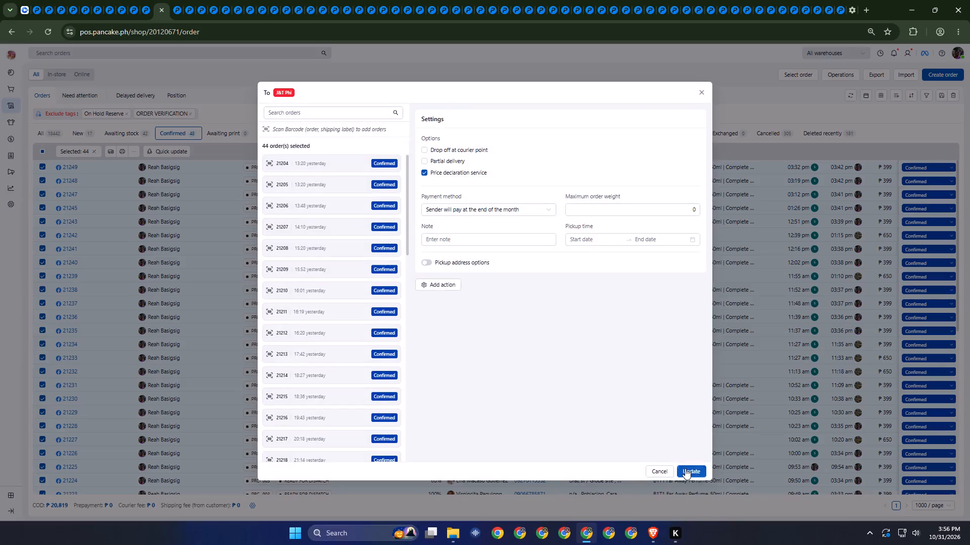
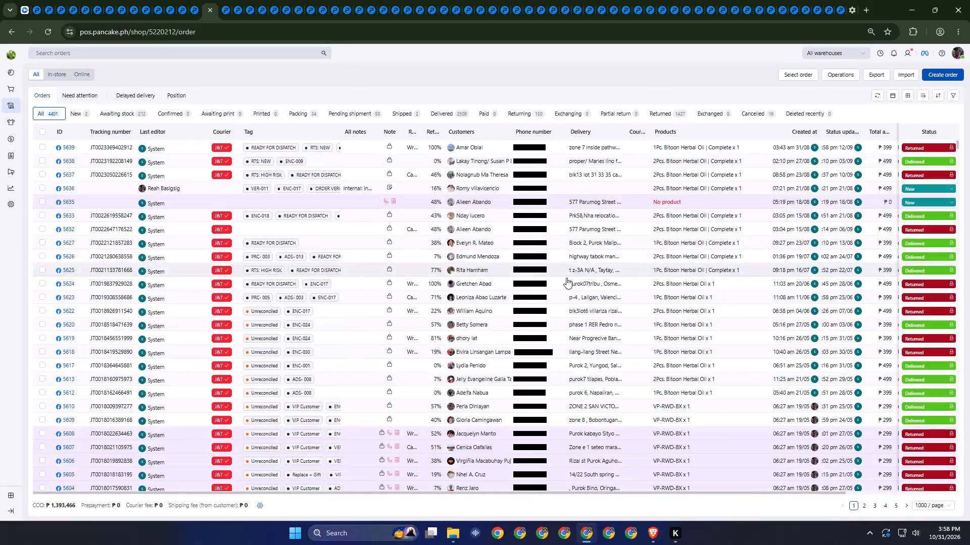
Switch to the order page of shop 5199605 and filter its list to confirmed orders.
key(ctrl+Tab)
key(ctrl+Tab)
key(ctrl+Tab)
key(ctrl+shift+Tab)
click(177, 116)
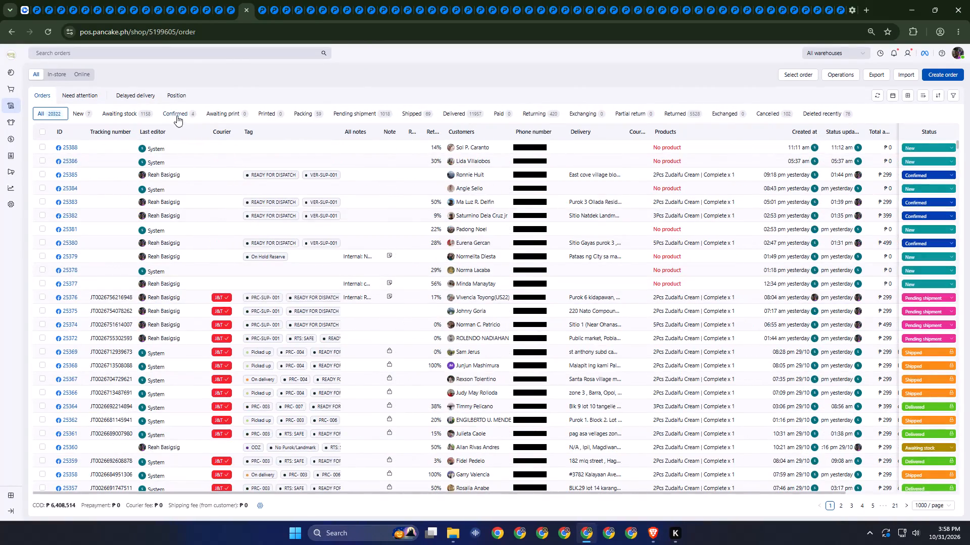
click(253, 97)
click(70, 219)
click(655, 377)
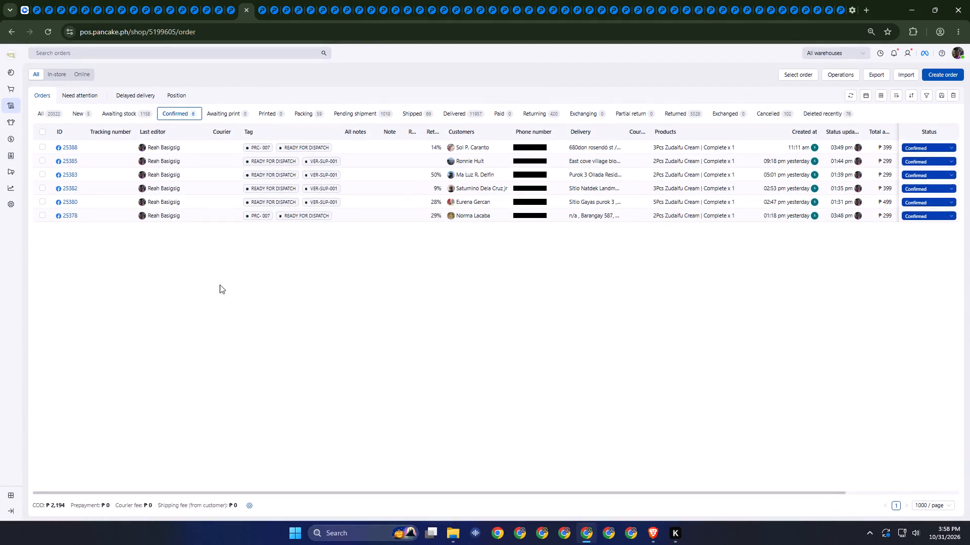
Select all the confirmed orders and add the order tag PRC- 003 to them, applying the update.
click(43, 131)
click(216, 277)
key(Escape)
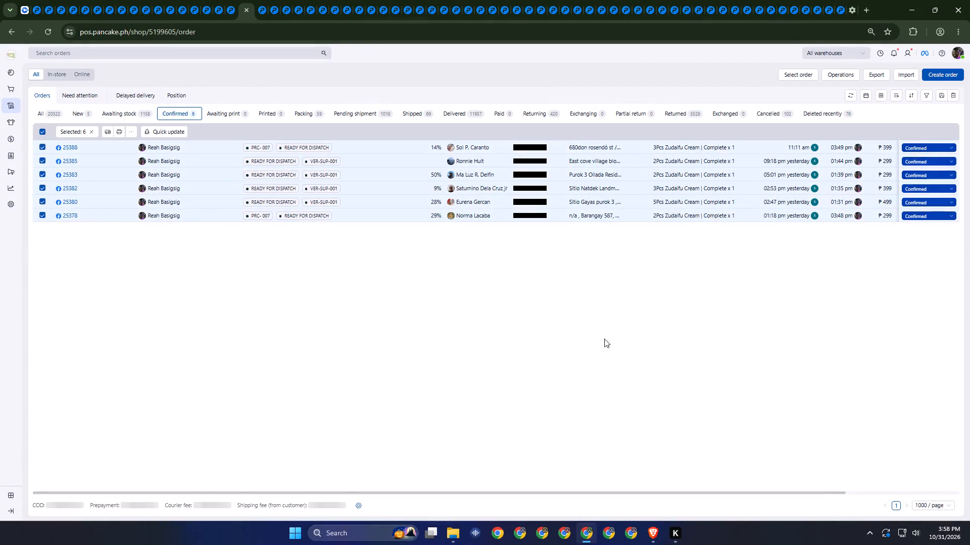
click(534, 258)
click(524, 267)
click(170, 135)
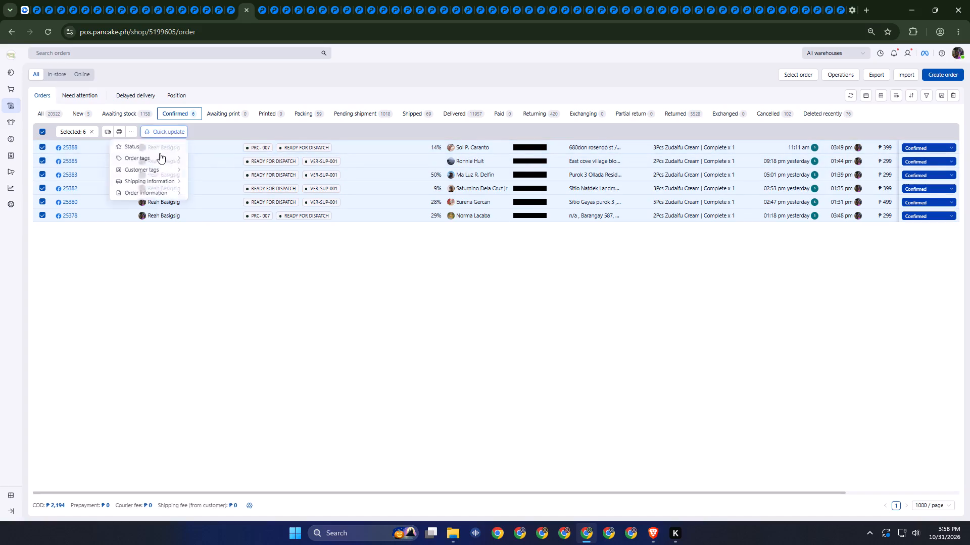
click(159, 157)
click(168, 152)
click(476, 177)
key(r)
key(c)
key(3)
click(462, 190)
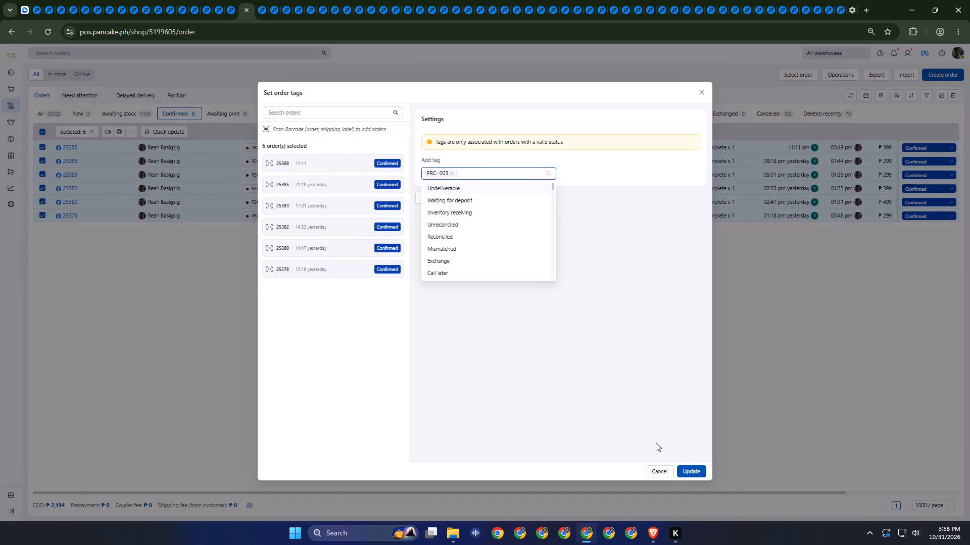
click(696, 476)
drag(696, 470, 701, 468)
click(766, 455)
key(Escape)
click(753, 439)
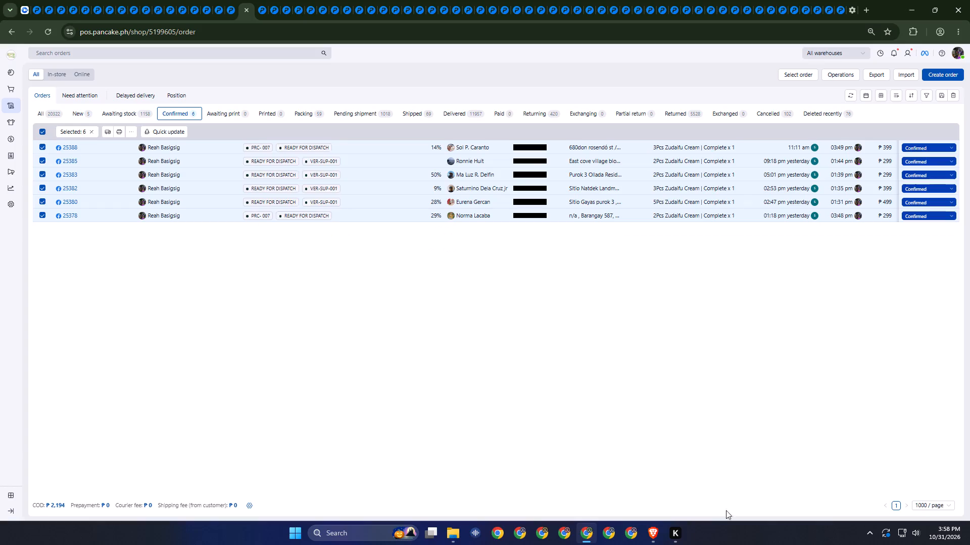
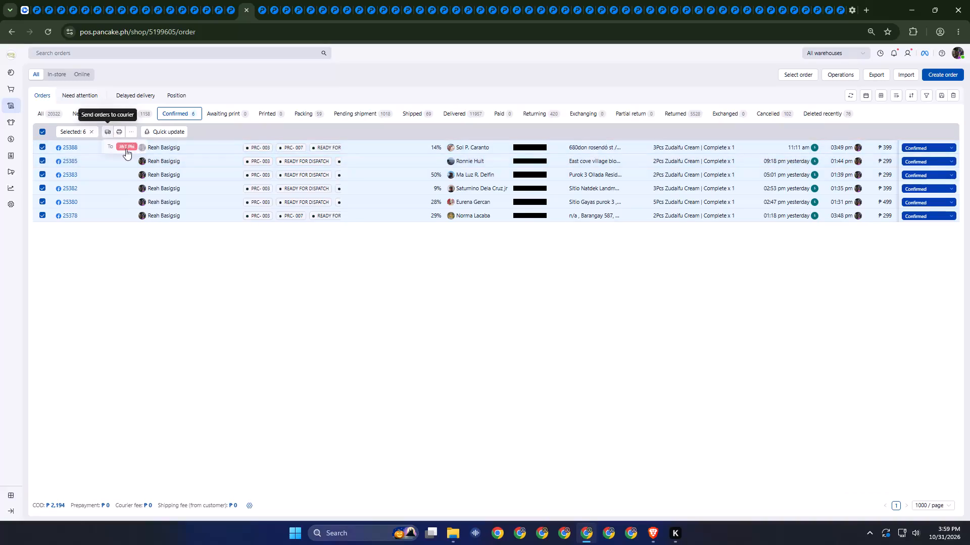
Send the selected confirmed orders of shop 5199605 to the J&T Phi courier.
click(128, 149)
click(702, 473)
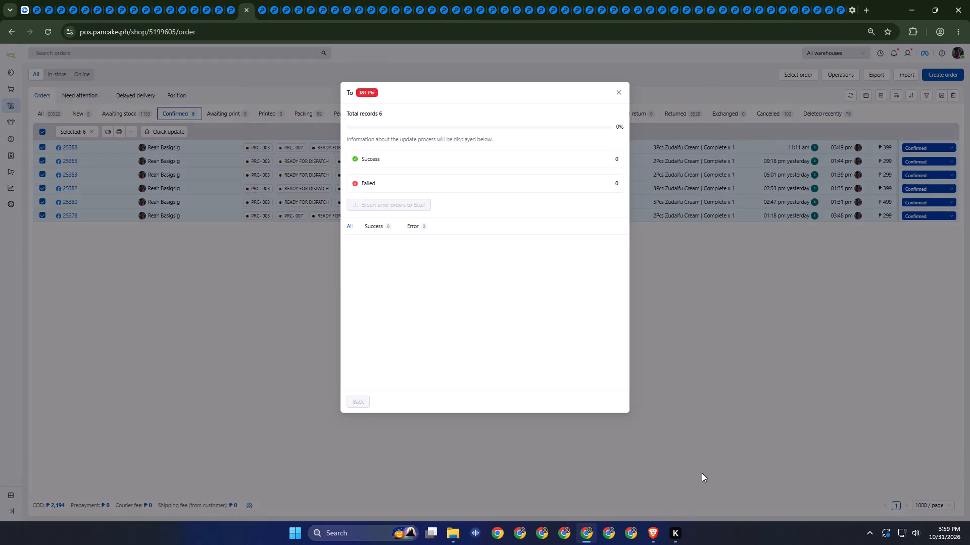
drag(701, 472, 695, 463)
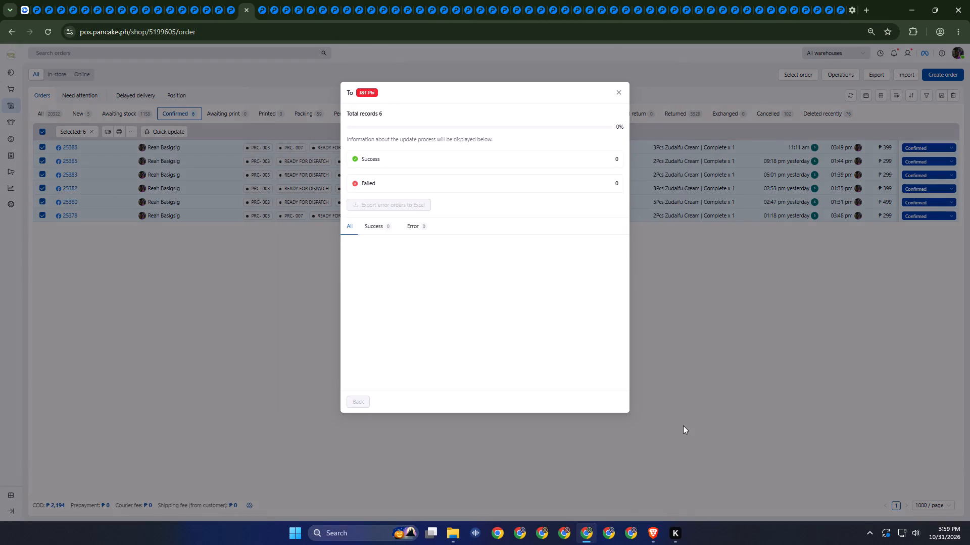
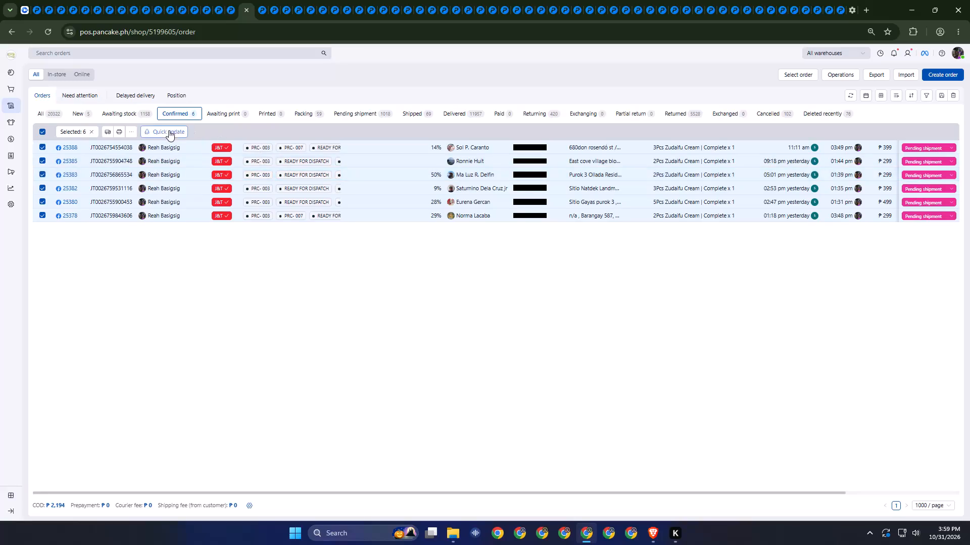
Add the PRC- 003 order tag to the selected pending-shipment orders of shop 5199605.
click(169, 130)
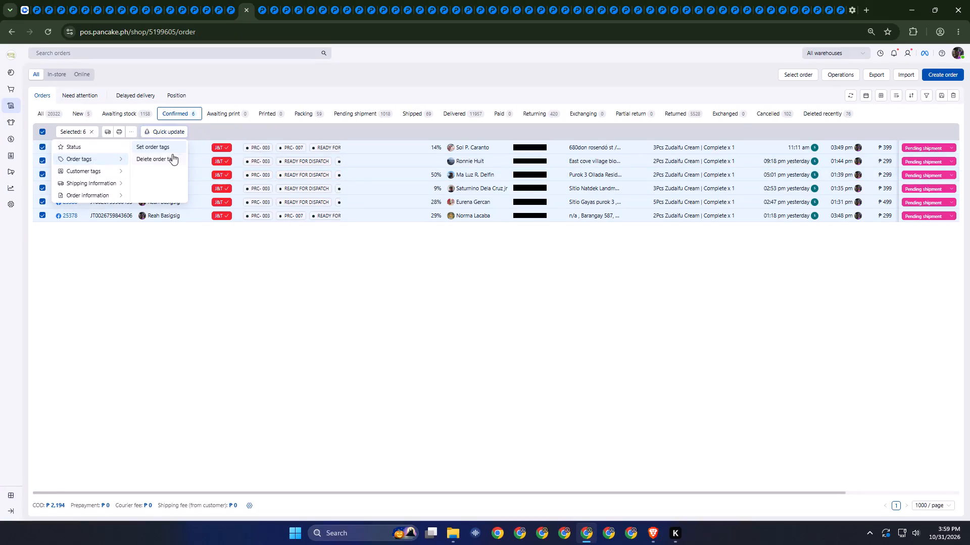
click(171, 146)
click(503, 173)
key(r)
key(c)
key(3)
click(460, 194)
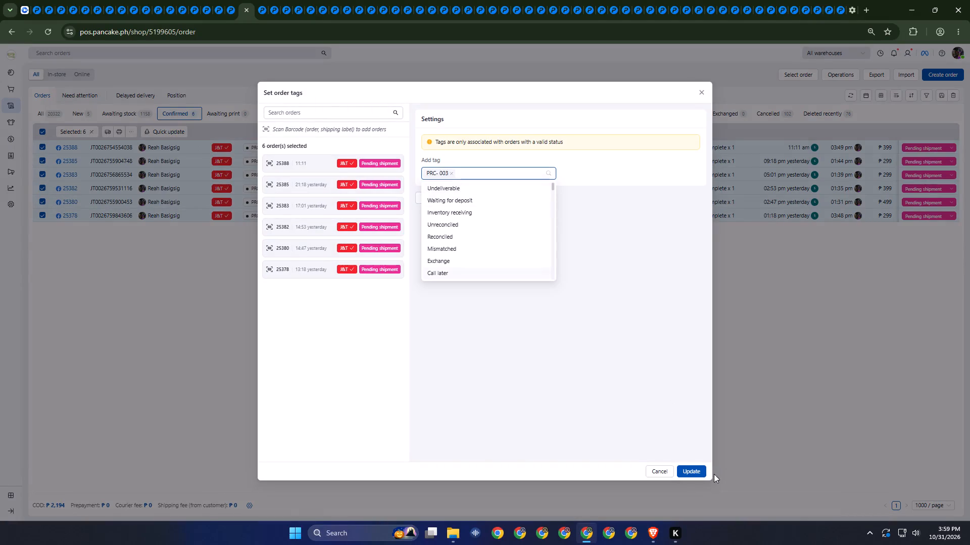
click(697, 469)
click(791, 468)
key(ctrl+Tab)
key(ctrl+Tab)
key(ctrl+Tab)
key(ctrl+Tab)
key(ctrl+Tab)
key(ctrl+Tab)
key(ctrl+shift+Tab)
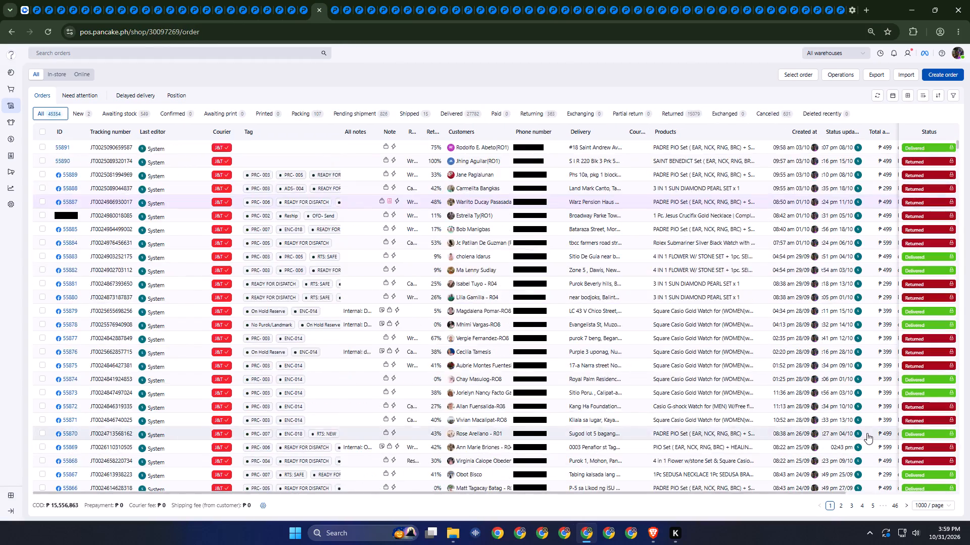
key(ctrl+shift+Tab)
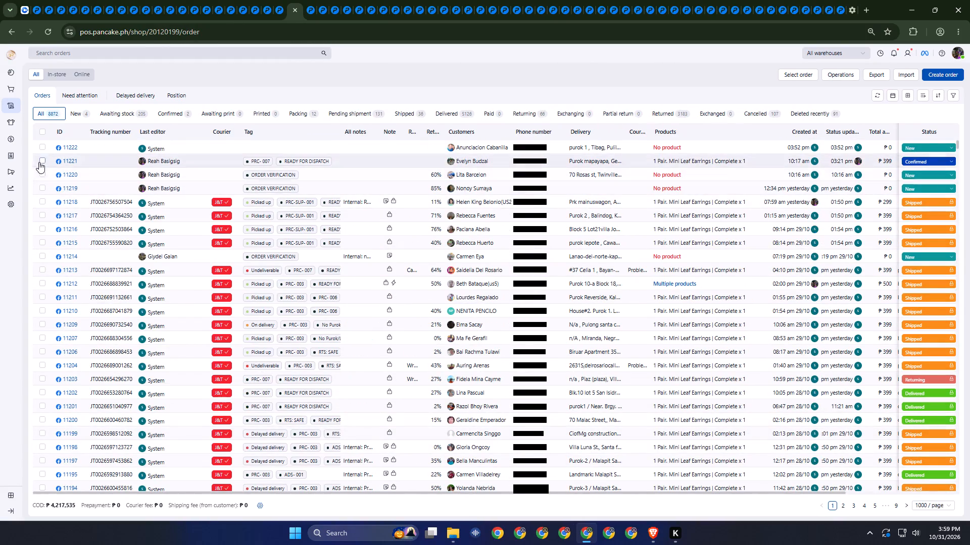
click(40, 160)
click(110, 132)
click(129, 143)
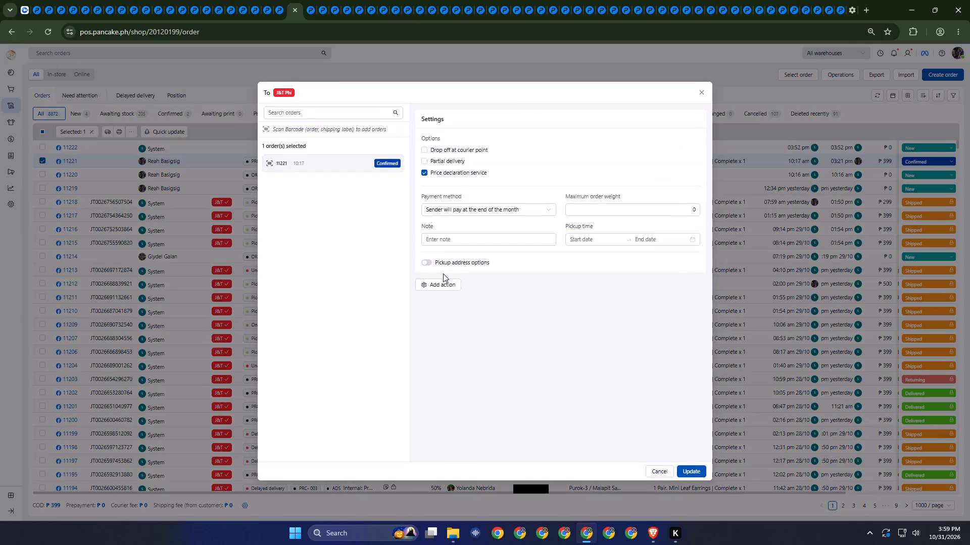
click(696, 469)
click(664, 449)
key(ctrl+Tab)
key(ctrl+Tab)
key(ctrl+Tab)
key(ctrl+Tab)
key(ctrl+Tab)
key(ctrl+Tab)
key(ctrl+Tab)
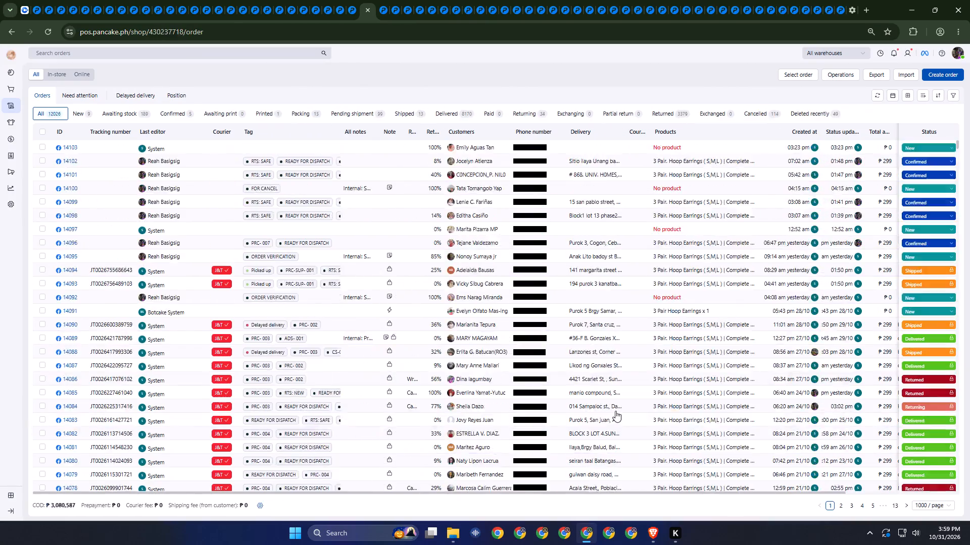
key(ctrl+Tab)
key(ctrl+shift+Tab)
key(ctrl+shift+Tab)
click(185, 118)
click(270, 88)
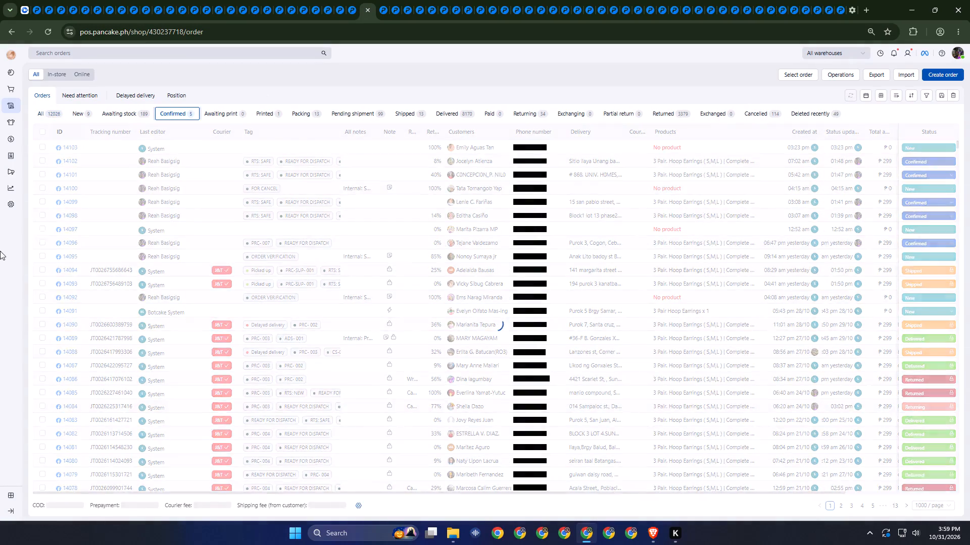
click(0, 256)
key(Escape)
click(599, 376)
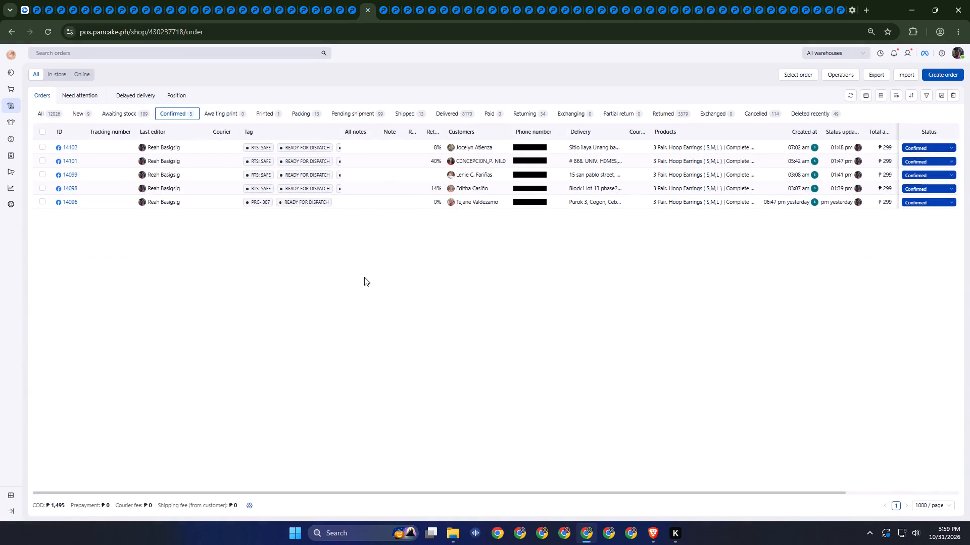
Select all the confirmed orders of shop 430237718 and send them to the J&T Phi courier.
click(42, 132)
drag(178, 249, 195, 262)
key(Escape)
click(497, 394)
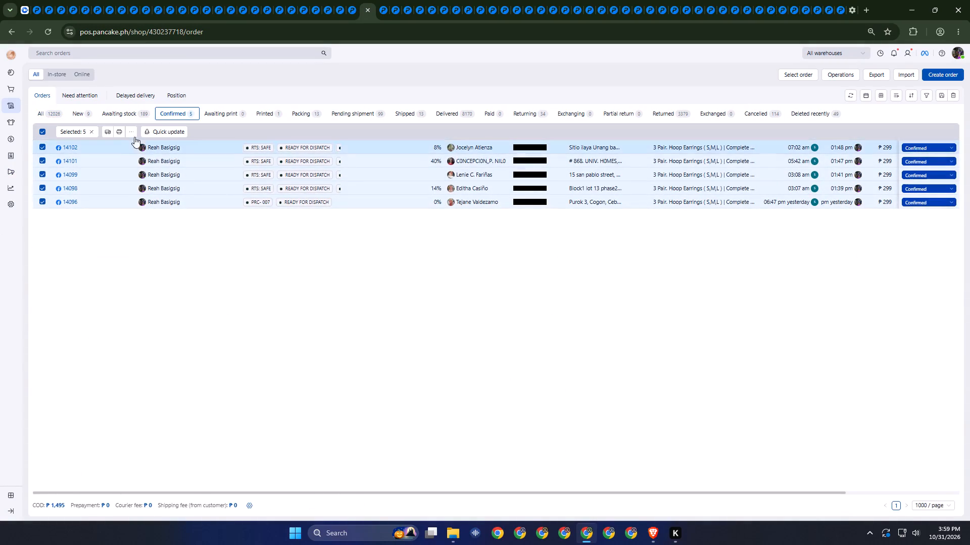
click(111, 133)
click(129, 153)
click(129, 148)
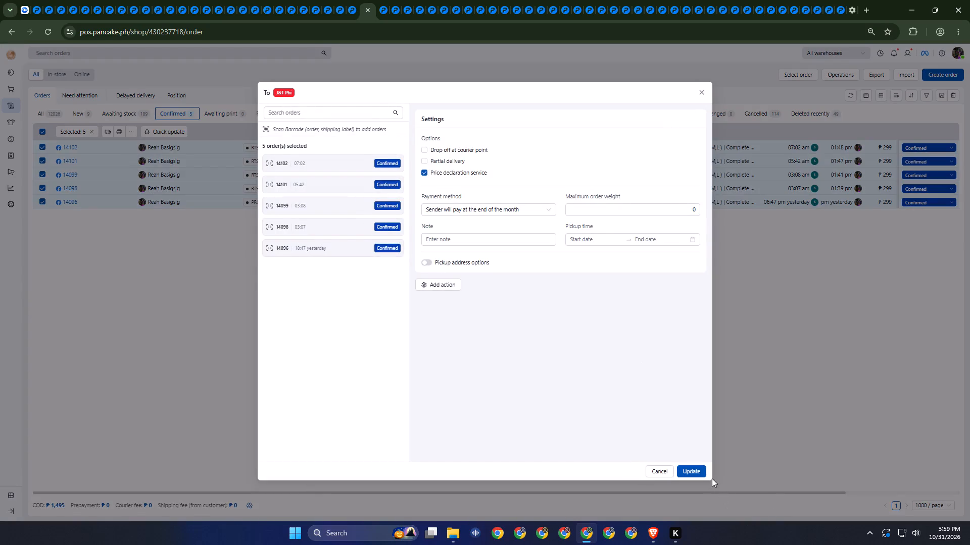
click(698, 473)
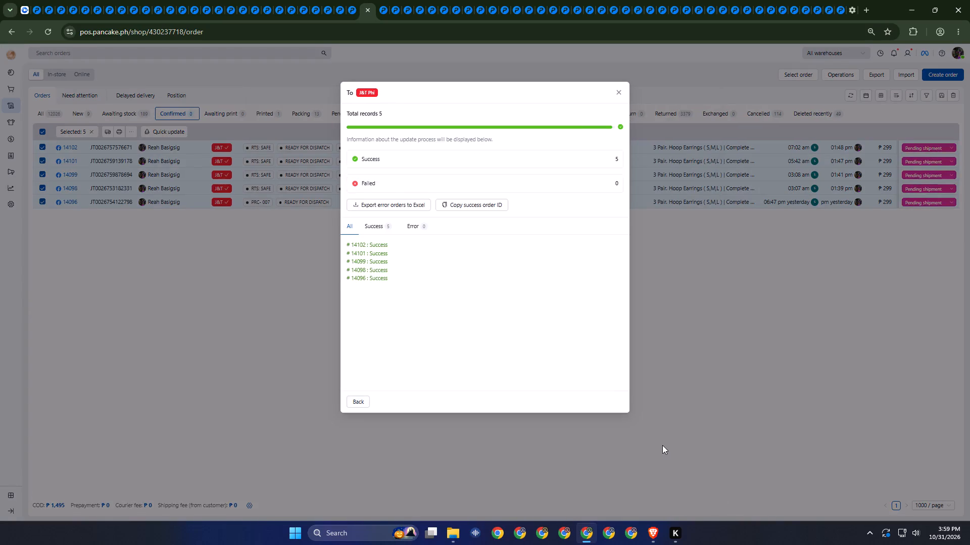
key(Escape)
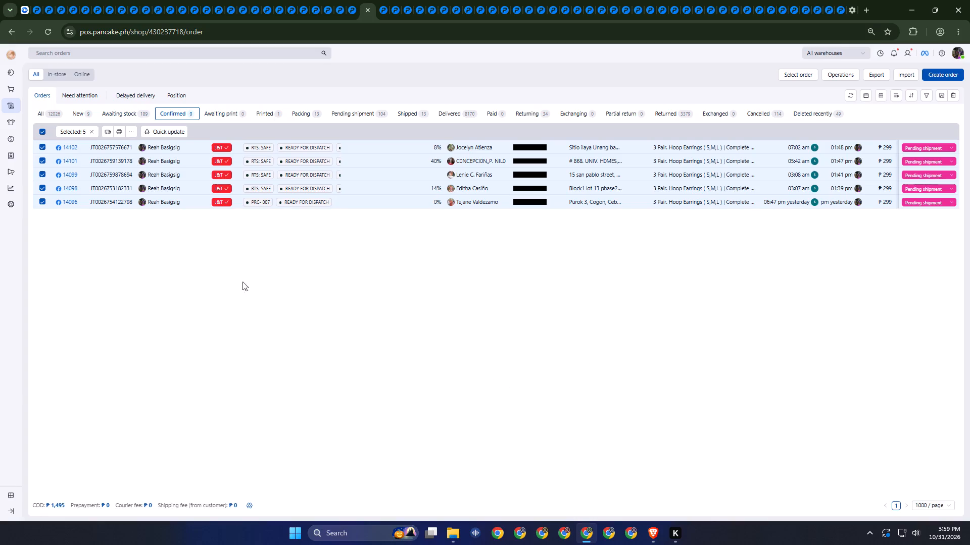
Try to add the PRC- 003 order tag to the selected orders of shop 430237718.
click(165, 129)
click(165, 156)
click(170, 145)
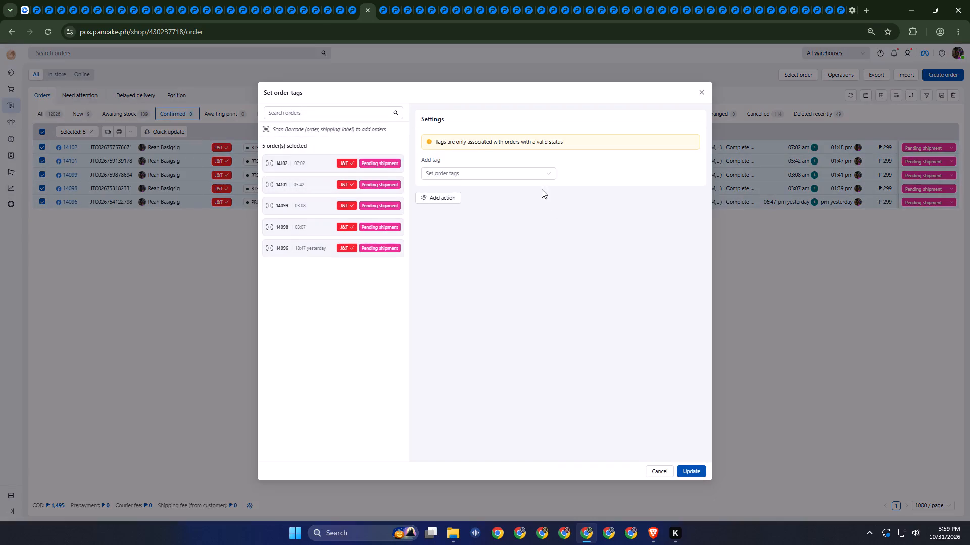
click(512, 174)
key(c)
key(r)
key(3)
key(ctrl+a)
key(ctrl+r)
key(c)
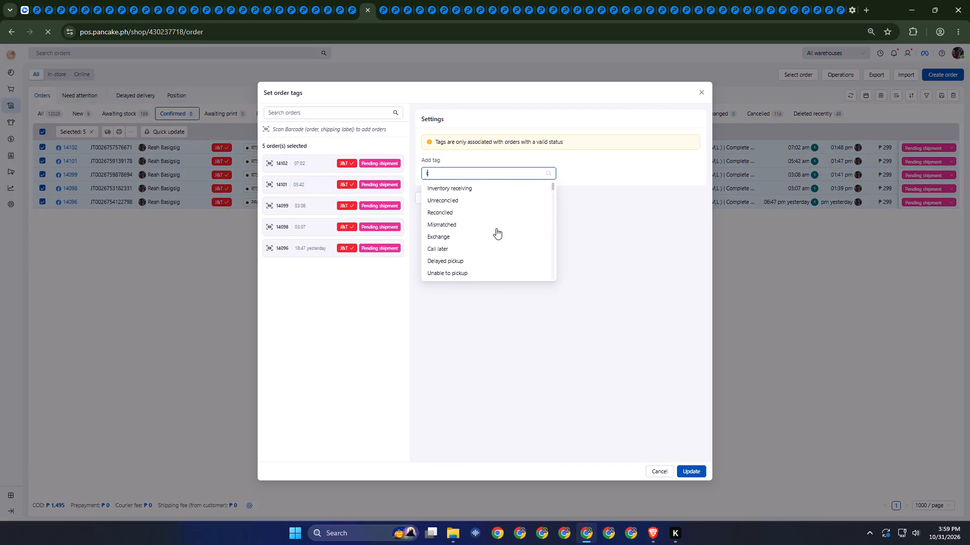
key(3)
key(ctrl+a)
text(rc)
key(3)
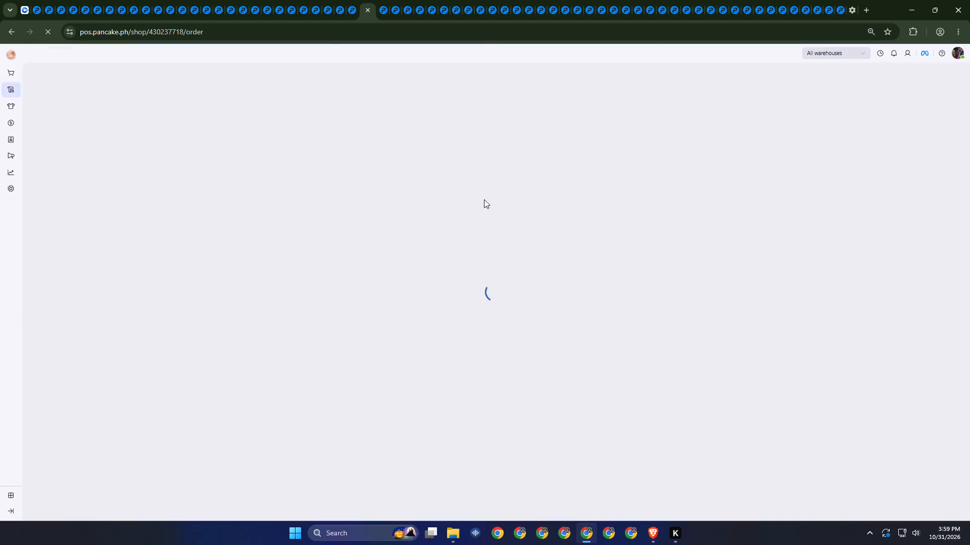
Switch to shop 5488051 and filter its order list to confirmed orders.
key(ctrl+Tab)
key(ctrl+Tab)
key(ctrl+Tab)
key(ctrl+Tab)
key(ctrl+Tab)
key(ctrl+Tab)
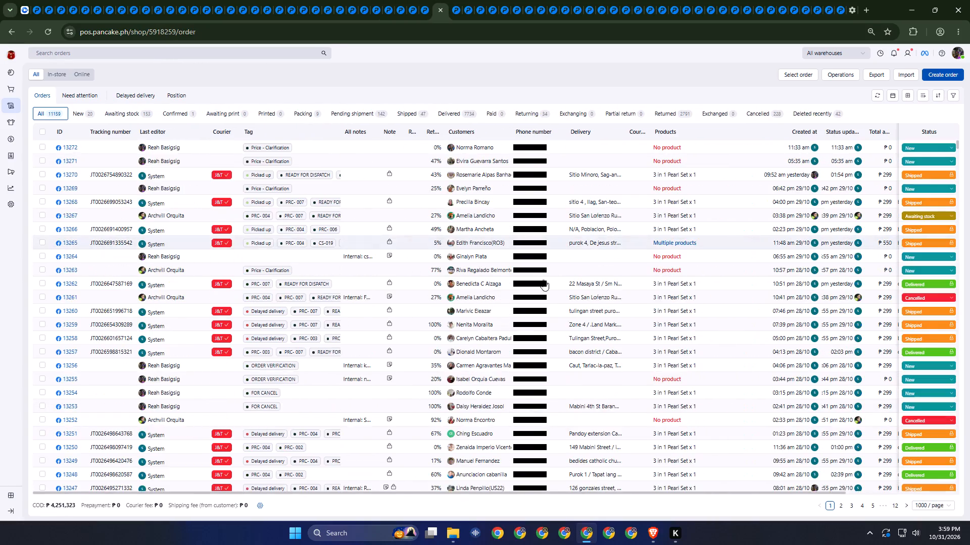
key(ctrl+shift+Tab)
key(ctrl+Tab)
key(ctrl+Tab)
key(ctrl+Tab)
key(ctrl+Tab)
key(ctrl+Tab)
key(ctrl+Tab)
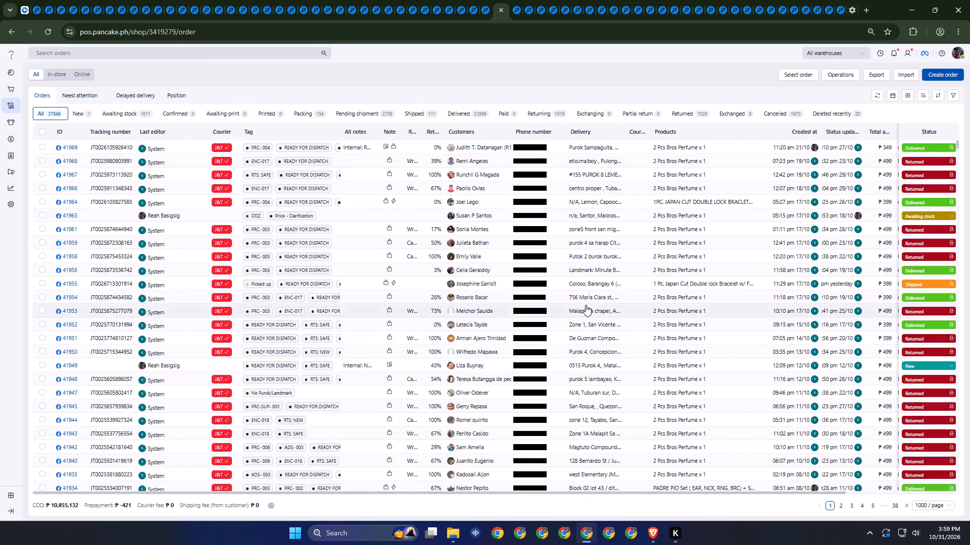
key(ctrl+shift+Tab)
key(ctrl+shift+Tab)
click(182, 112)
click(235, 97)
drag(0, 267, 8, 268)
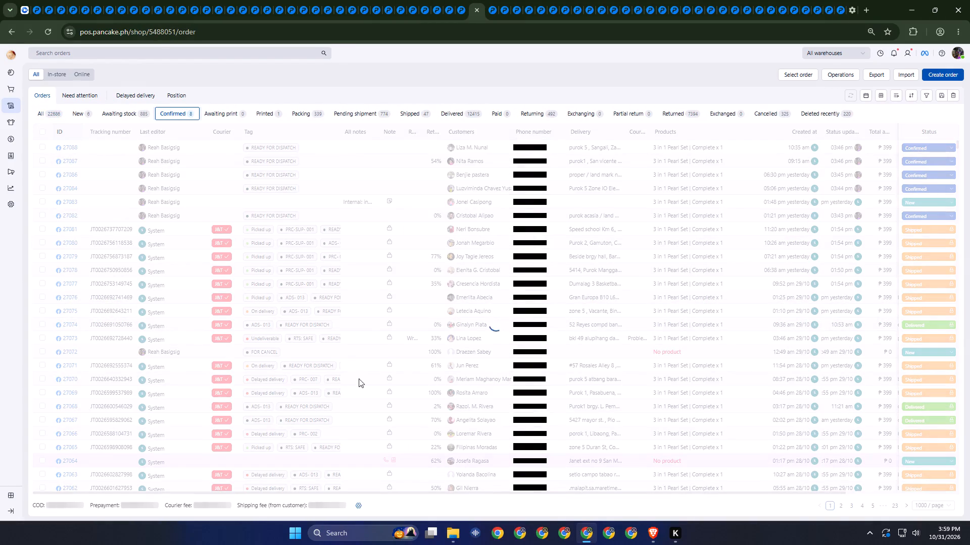
click(513, 430)
key(Escape)
click(505, 440)
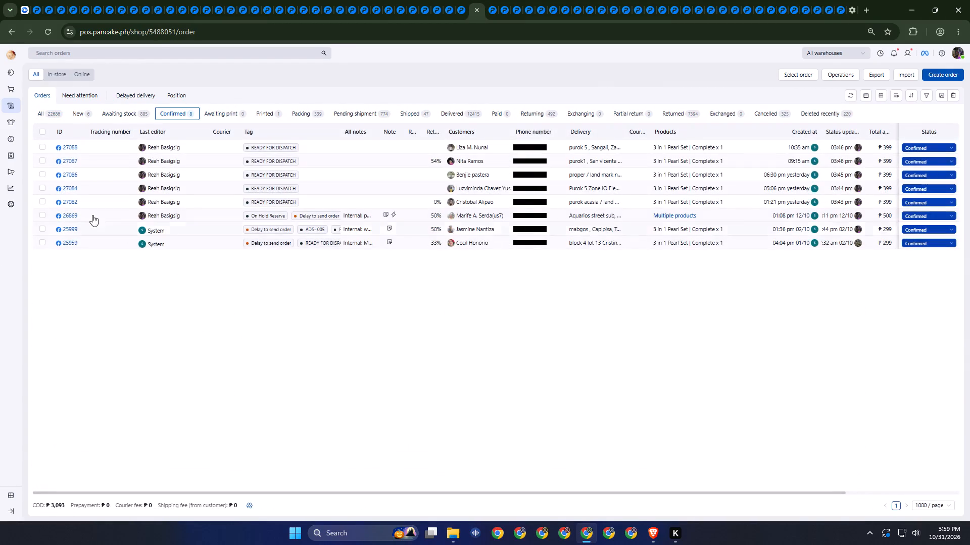
click(43, 200)
shift+click(43, 146)
drag(192, 325, 199, 330)
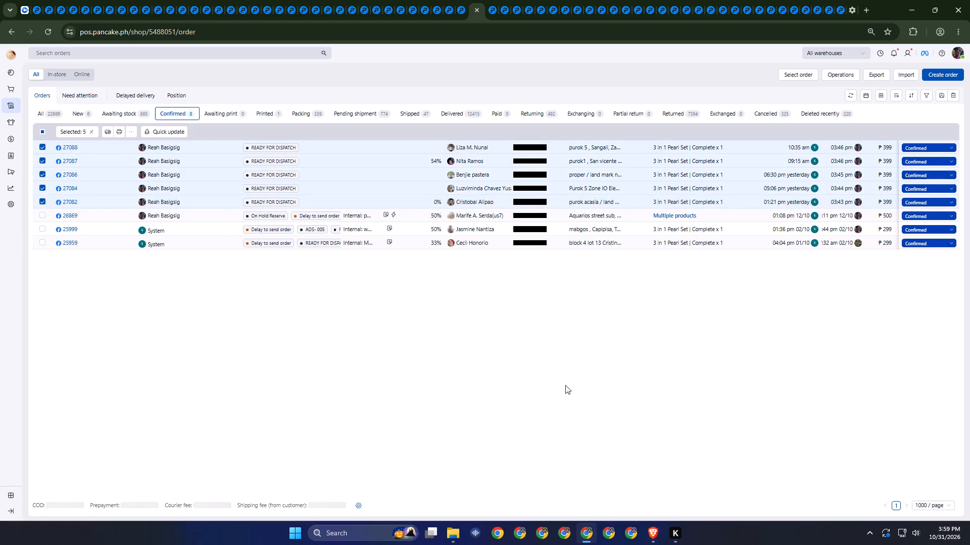
click(108, 132)
click(125, 143)
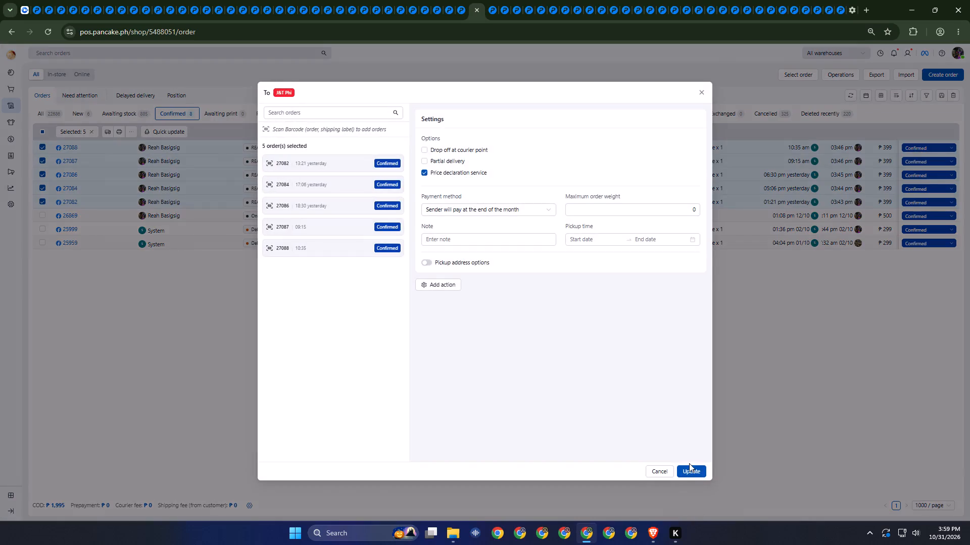
click(689, 463)
click(692, 476)
click(696, 472)
click(805, 461)
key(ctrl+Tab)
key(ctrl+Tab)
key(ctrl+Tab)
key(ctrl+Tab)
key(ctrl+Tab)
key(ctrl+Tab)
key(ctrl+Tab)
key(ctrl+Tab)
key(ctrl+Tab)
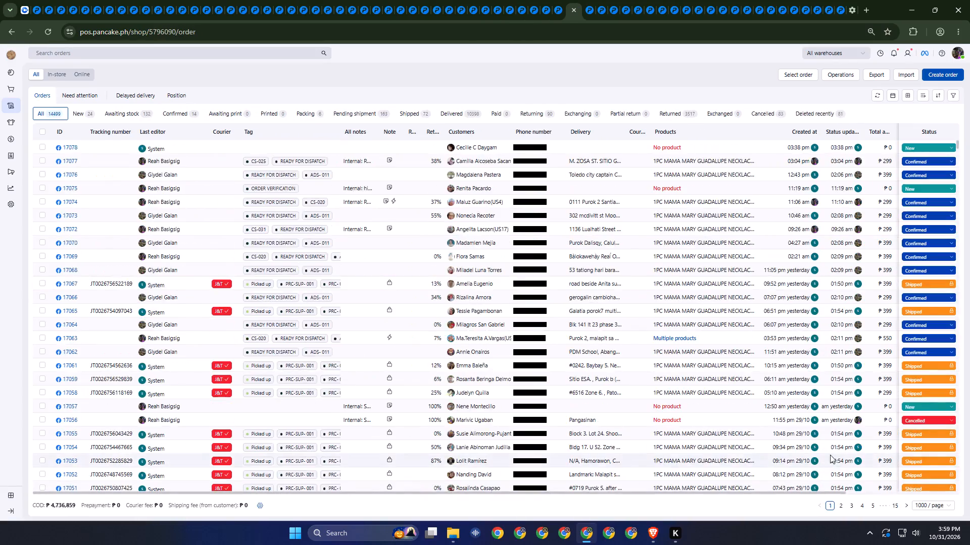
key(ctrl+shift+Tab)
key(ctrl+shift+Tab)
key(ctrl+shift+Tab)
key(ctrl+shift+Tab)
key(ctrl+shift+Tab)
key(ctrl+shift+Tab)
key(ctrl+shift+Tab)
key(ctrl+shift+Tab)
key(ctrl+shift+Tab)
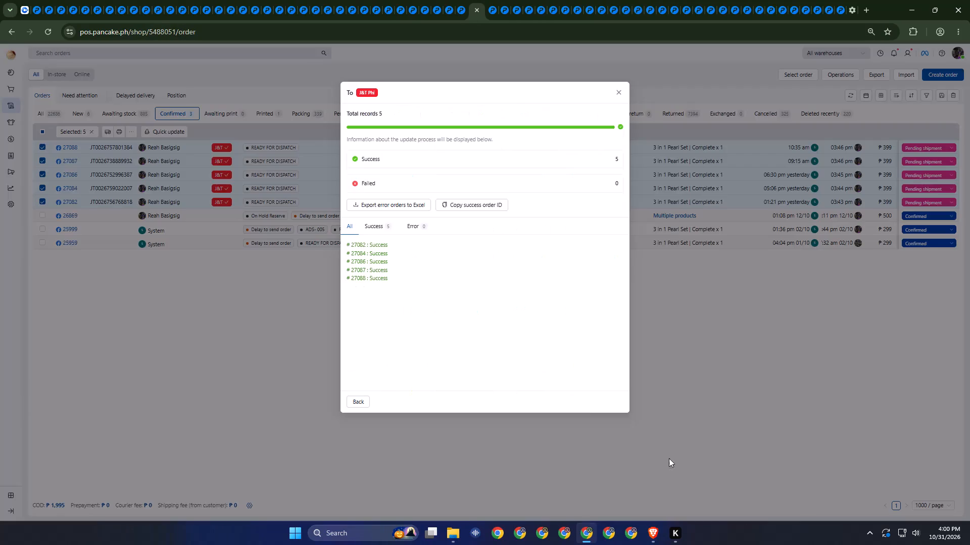
Add the PRC- 003 order tag to the five selected orders of shop 5488051.
click(460, 329)
key(Escape)
click(179, 130)
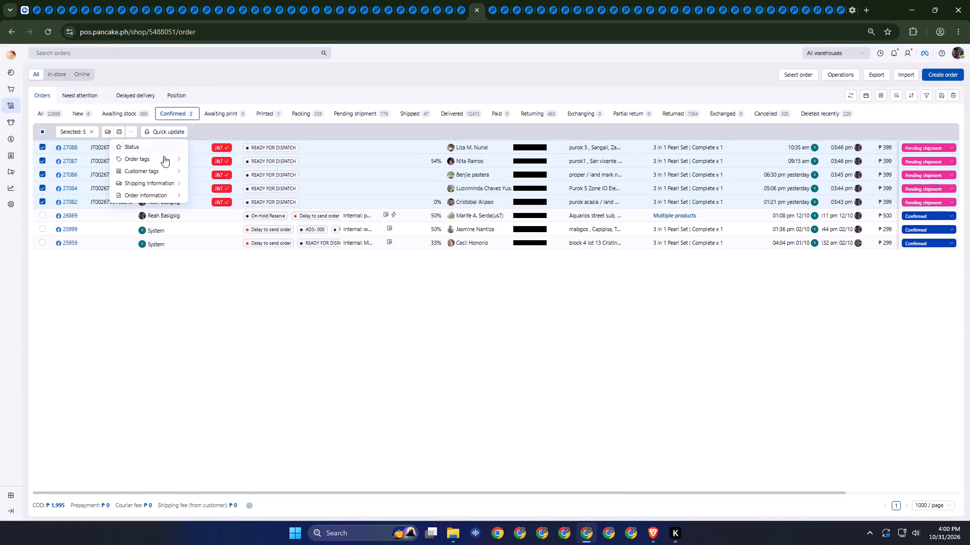
click(164, 156)
click(167, 143)
click(493, 172)
key(r)
key(c)
key(3)
click(469, 186)
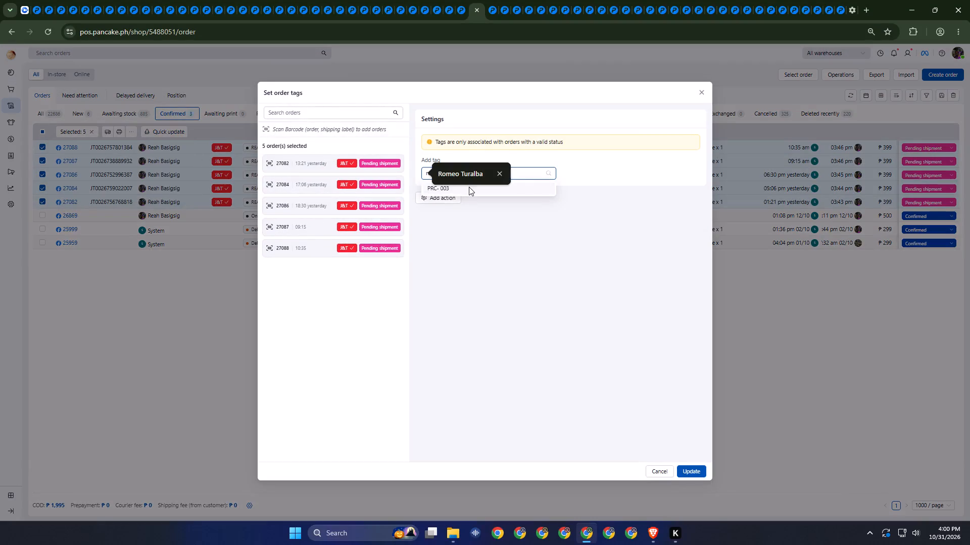
click(469, 188)
click(697, 471)
click(854, 472)
Switch to shop 5241322 and filter its order list to confirmed orders.
key(ctrl+Tab)
key(ctrl+Tab)
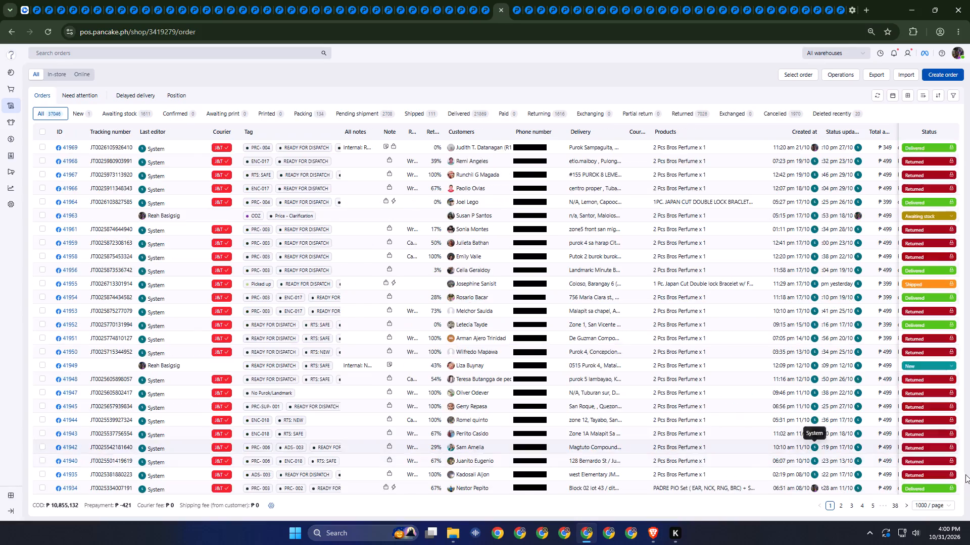
key(ctrl+Tab)
key(ctrl+Tab)
key(ctrl+Tab)
key(ctrl+Tab)
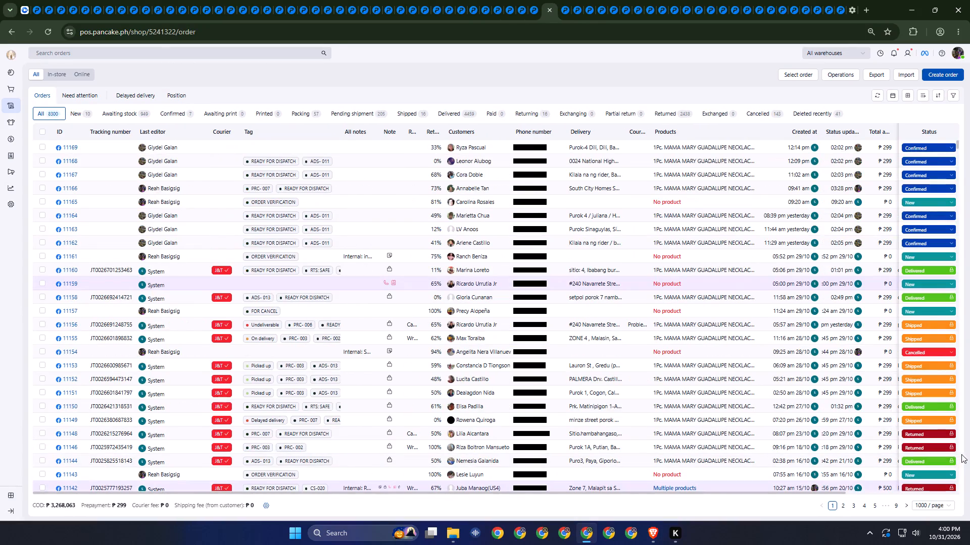
click(187, 115)
click(273, 90)
click(0, 242)
key(Escape)
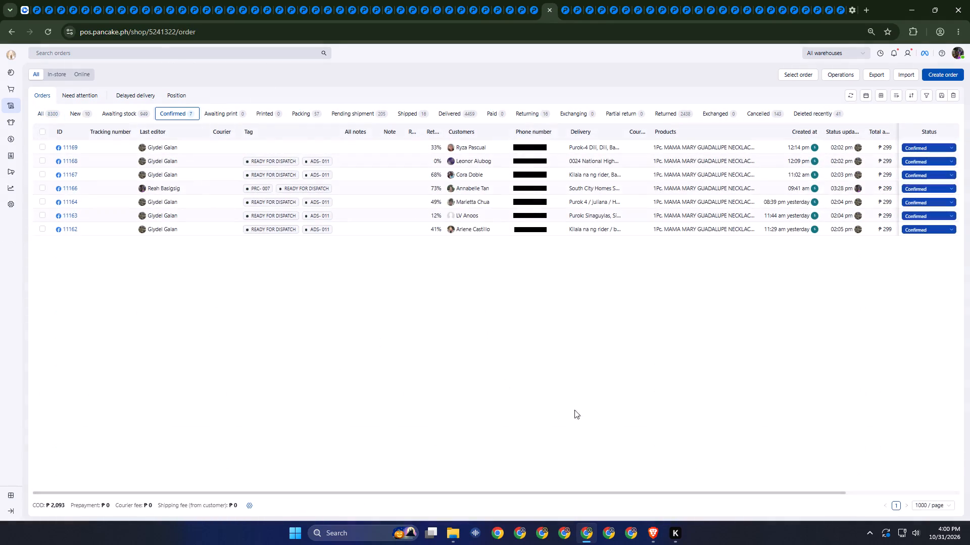
click(586, 410)
click(501, 388)
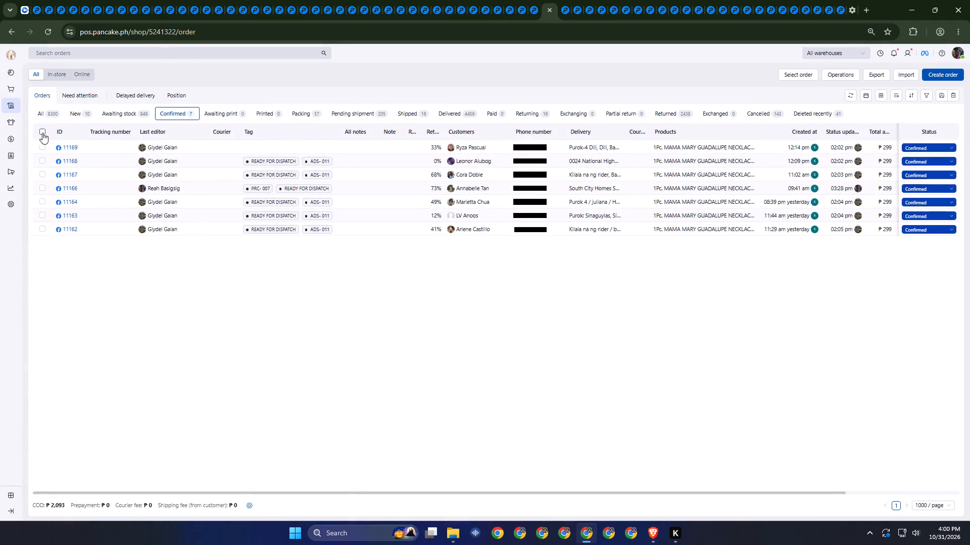
click(42, 133)
click(132, 247)
key(Escape)
drag(502, 365, 518, 365)
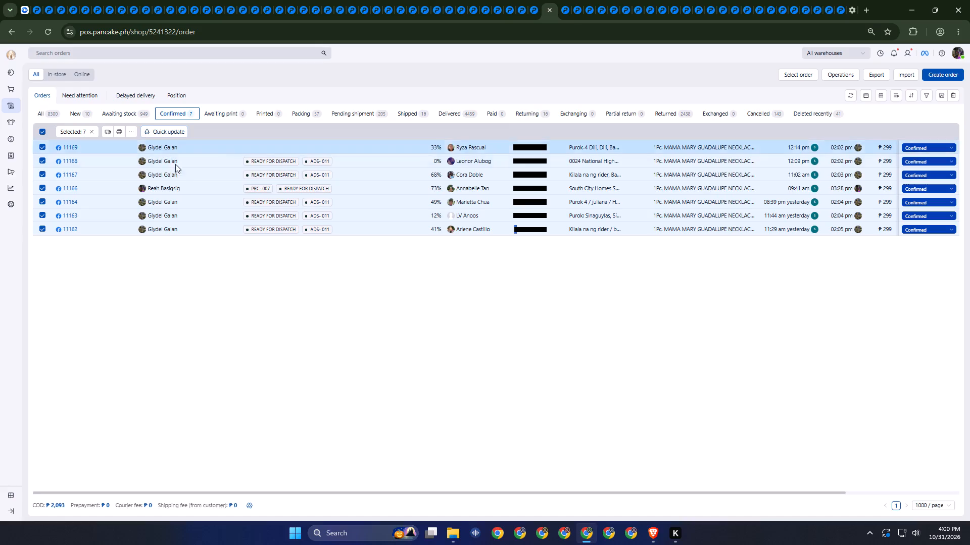
click(108, 127)
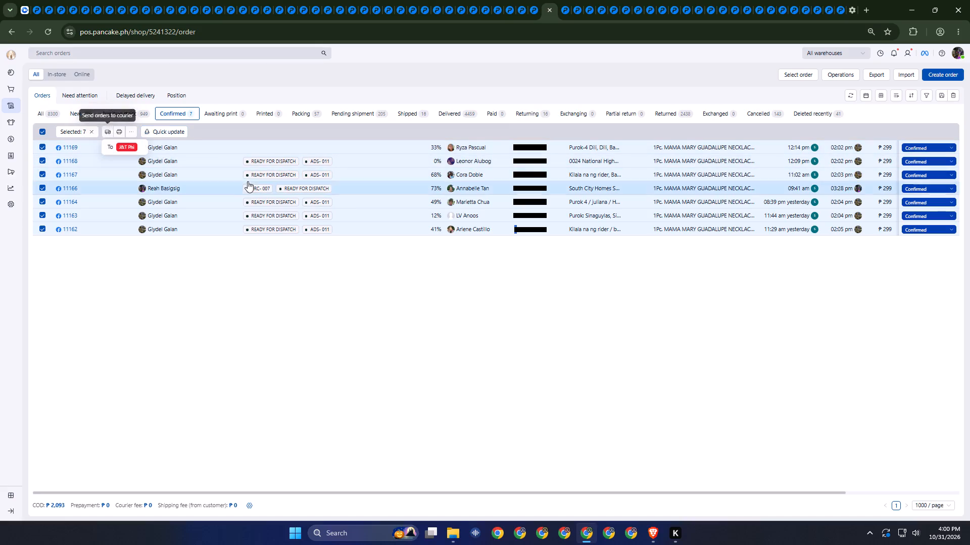
click(133, 146)
click(696, 469)
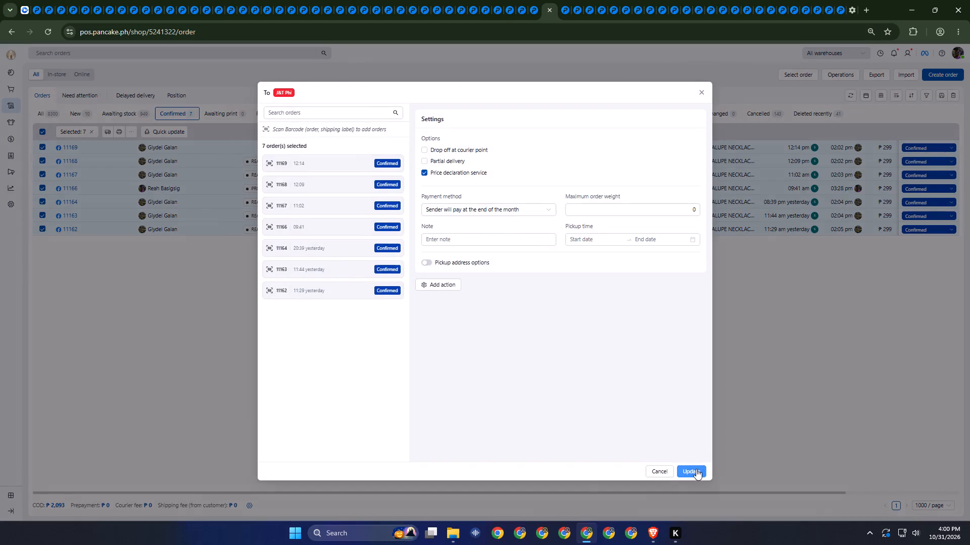
click(694, 471)
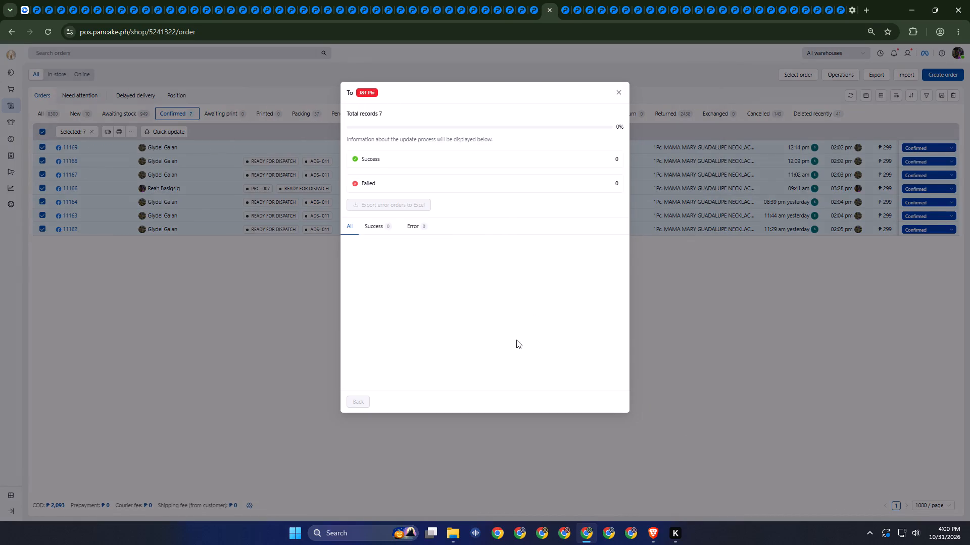
click(536, 348)
key(Escape)
click(170, 126)
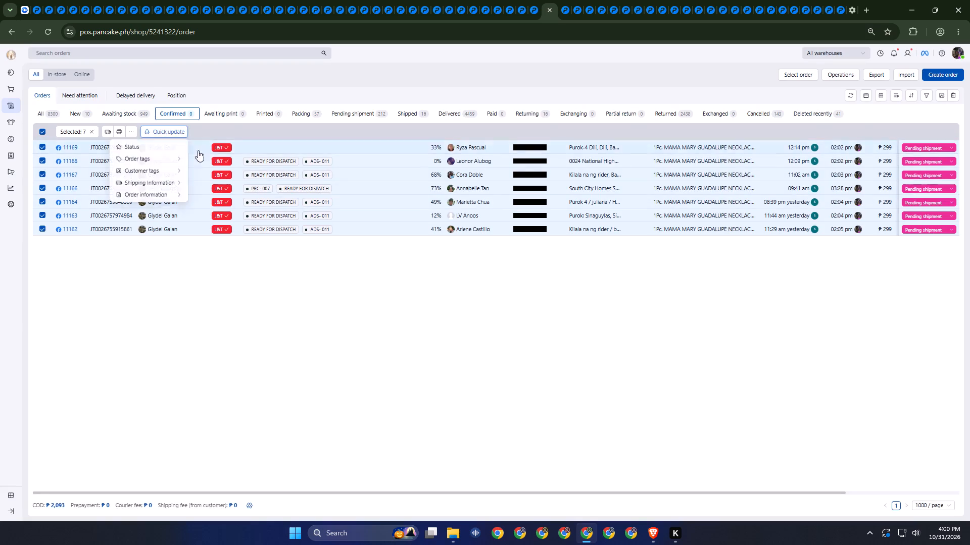
click(171, 161)
click(179, 145)
click(484, 168)
key(r)
key(c)
key(3)
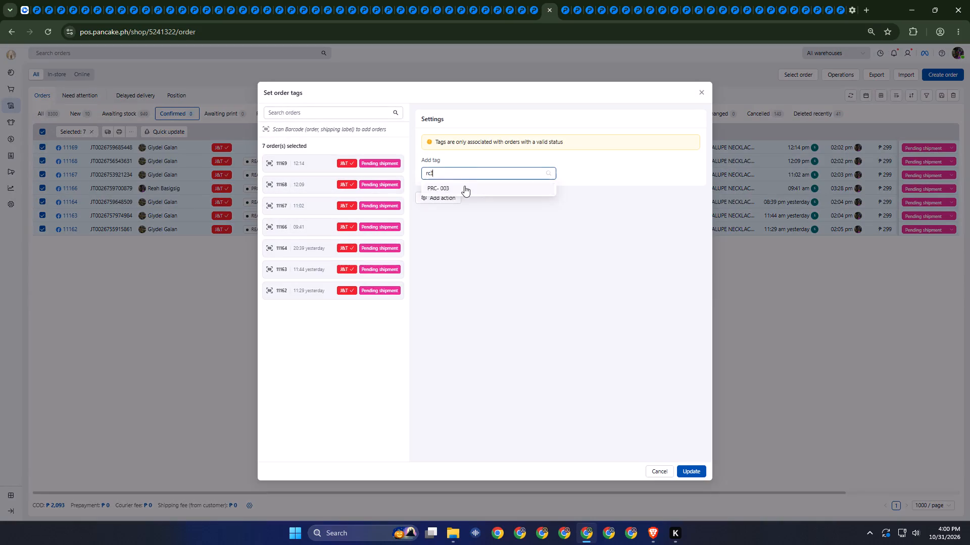
click(464, 187)
double_click(690, 466)
Switch to shop 30124898 and filter its order list to confirmed orders.
key(ctrl+Tab)
key(ctrl+Tab)
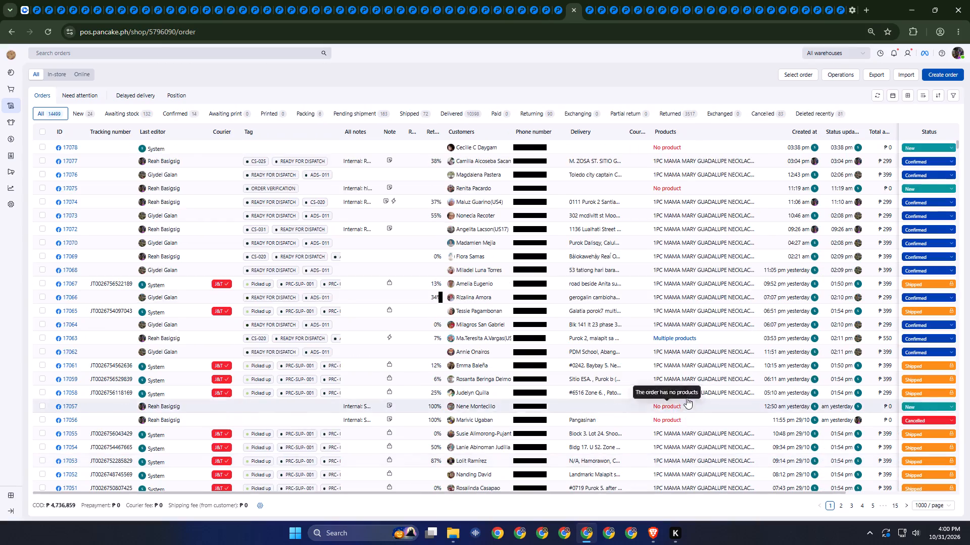
key(ctrl+shift+Tab)
click(189, 113)
click(273, 71)
click(0, 240)
key(Escape)
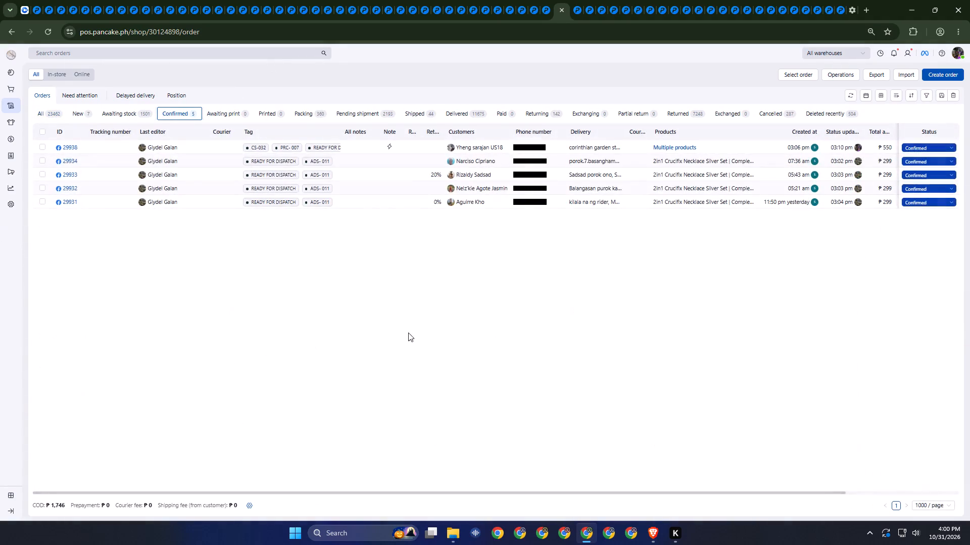
Select all the confirmed orders of shop 30124898, 29938 through 29931, and send them to the J&T Phi courier.
click(408, 333)
click(45, 131)
drag(67, 160, 72, 165)
key(Escape)
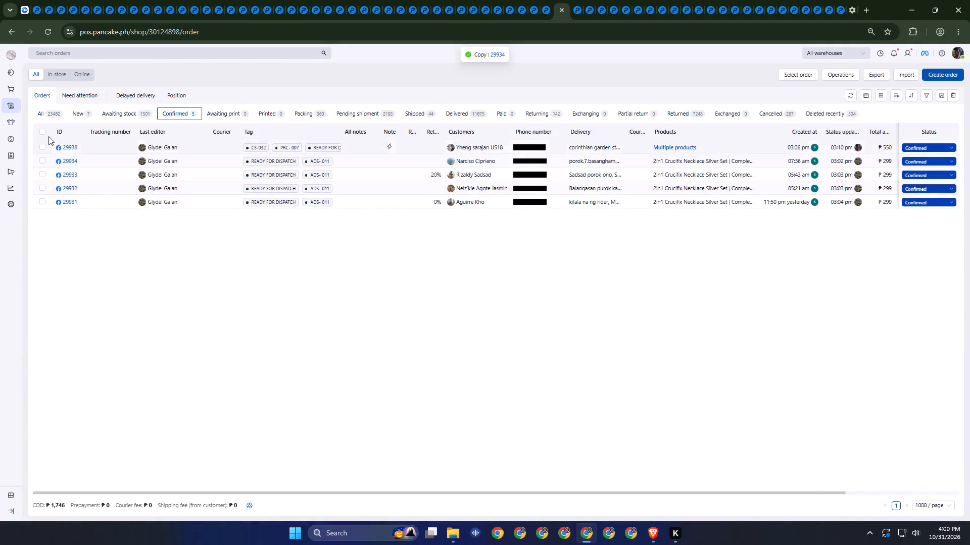
click(41, 132)
click(154, 264)
key(Escape)
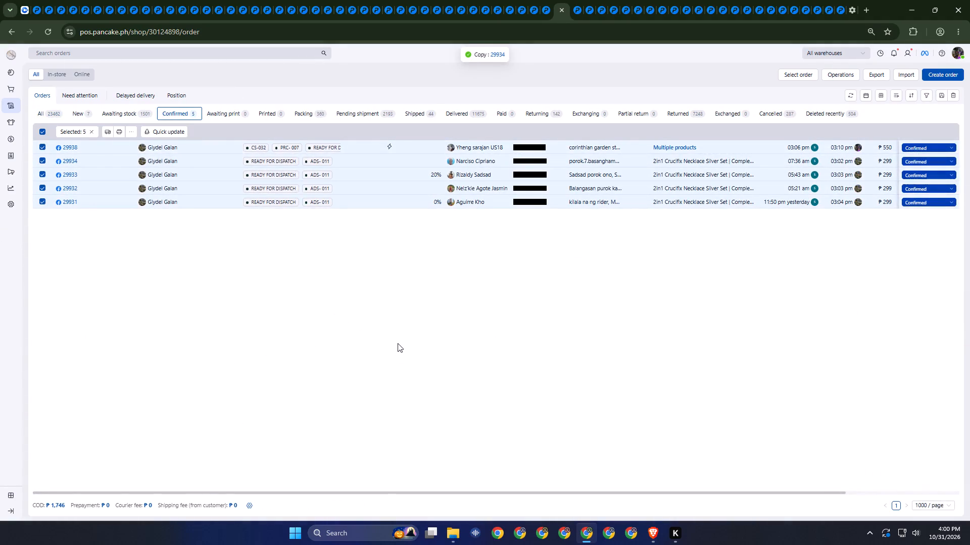
click(577, 345)
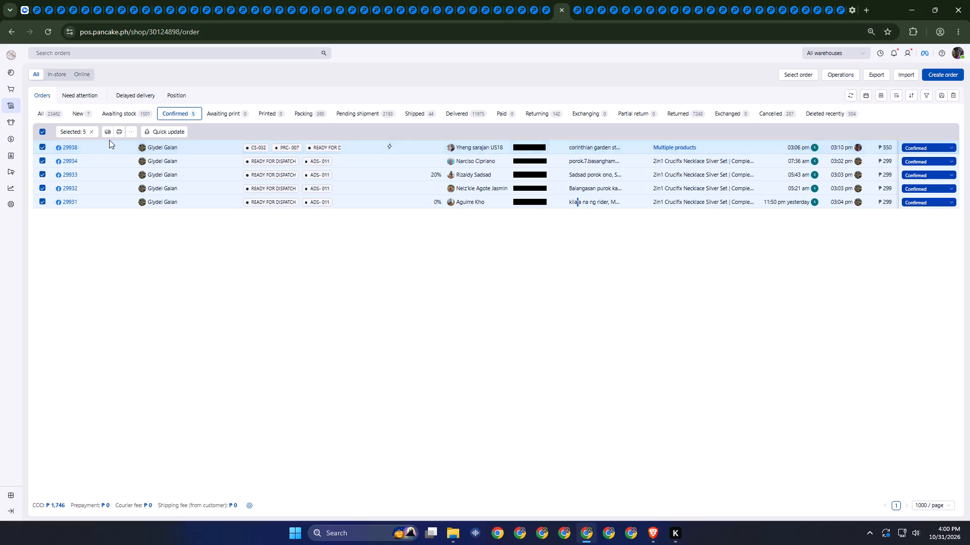
click(107, 135)
click(137, 149)
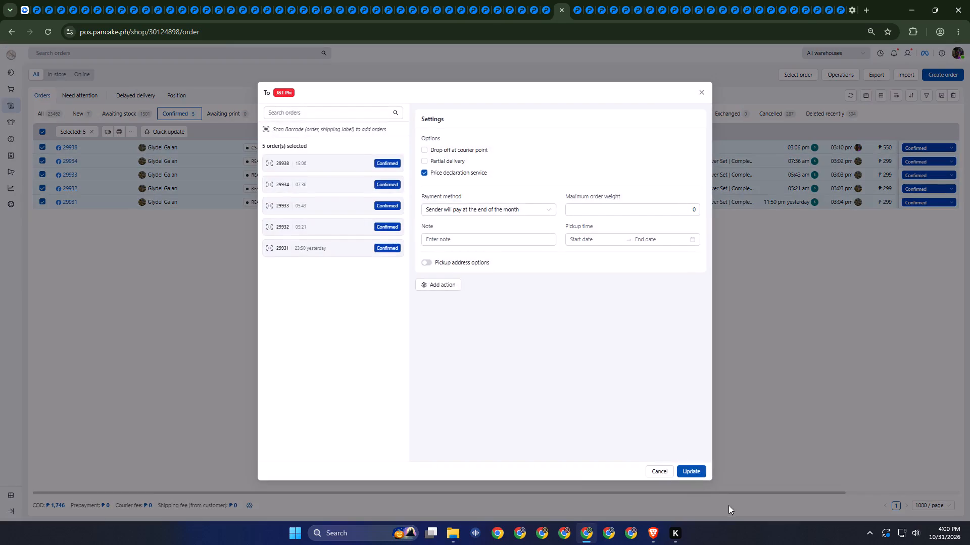
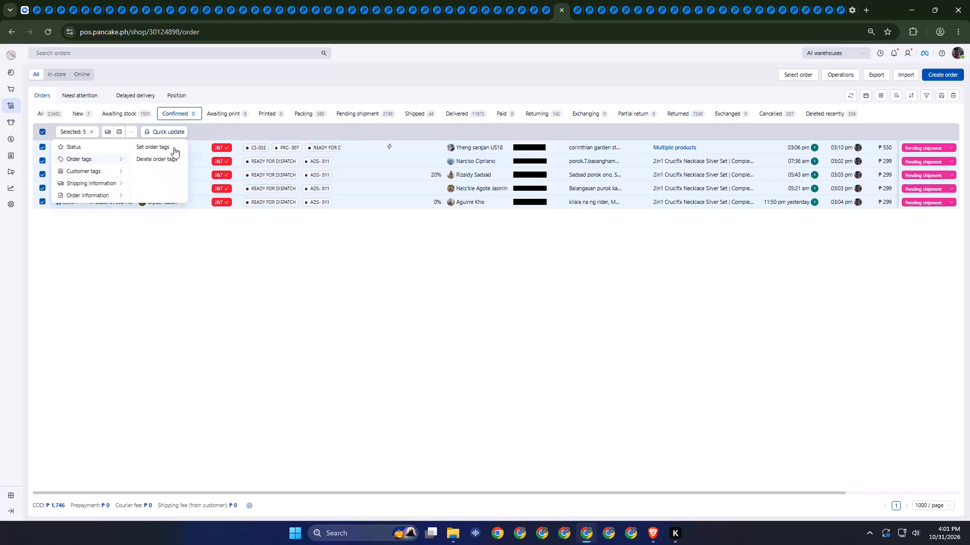
Add the PRC- 003 order tag to the five selected orders of shop 30124898.
click(174, 147)
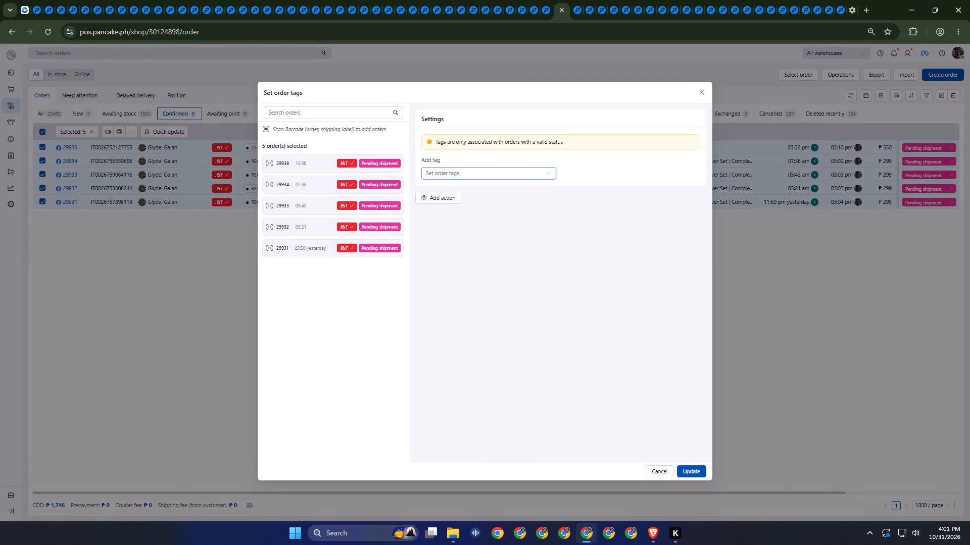
click(447, 175)
key(r)
key(c)
key(3)
click(451, 189)
click(700, 469)
click(749, 464)
Switch to shop 5796090 and filter its order list to confirmed orders.
key(ctrl+Tab)
key(ctrl+Tab)
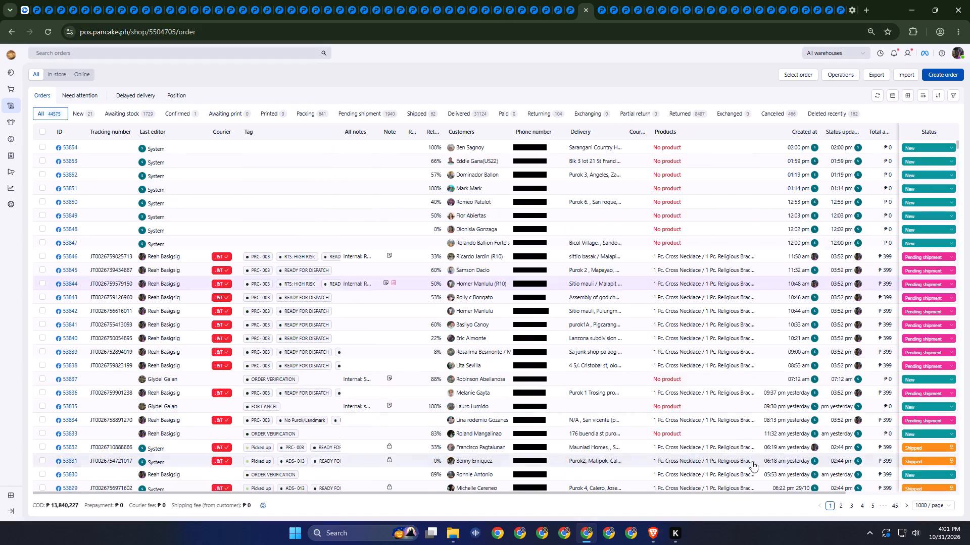
key(ctrl+shift+Tab)
click(190, 116)
click(251, 90)
drag(0, 285, 7, 283)
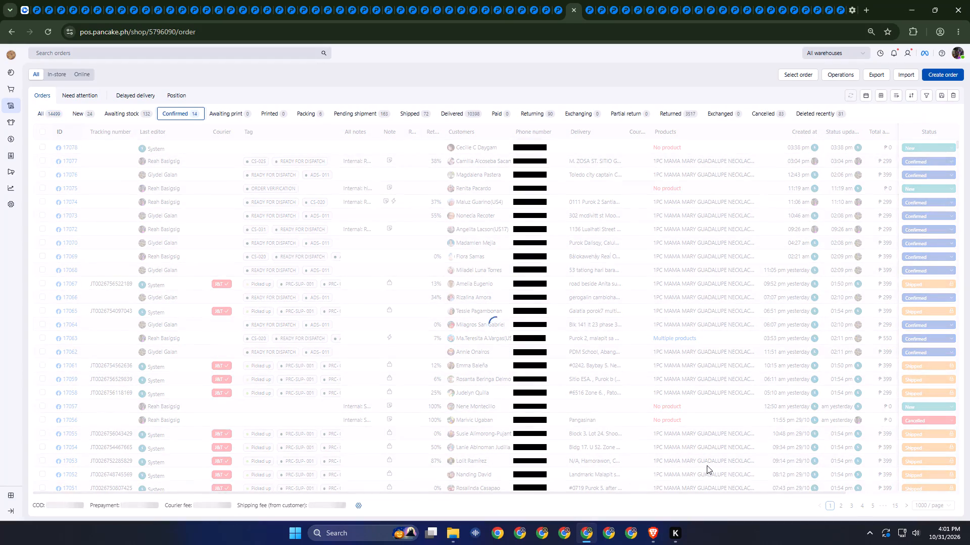
click(711, 465)
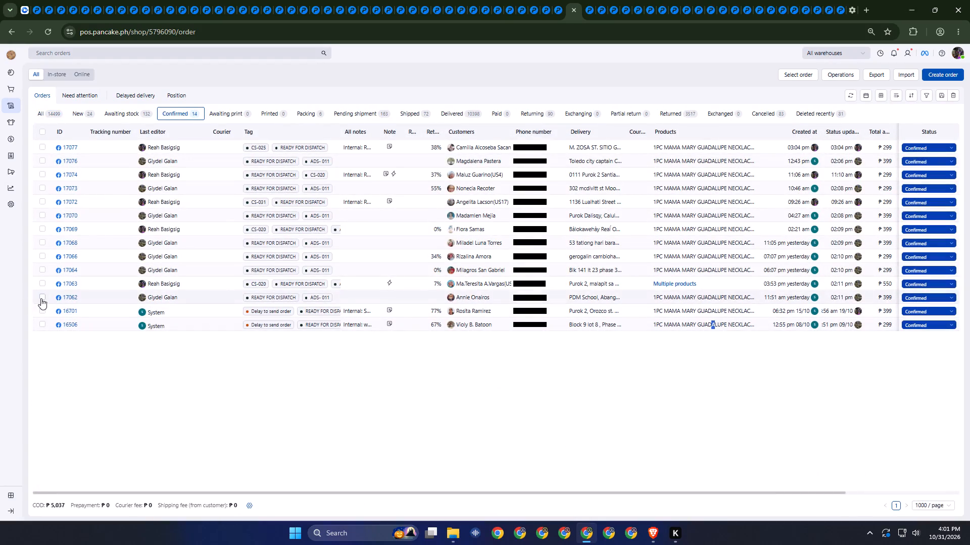
Select confirmed orders 17077 through 17062 of shop 5796090, leaving out the two Delay to send orders, and send them to the J&T Phi courier.
click(42, 298)
shift+click(41, 149)
drag(182, 340, 188, 344)
key(Escape)
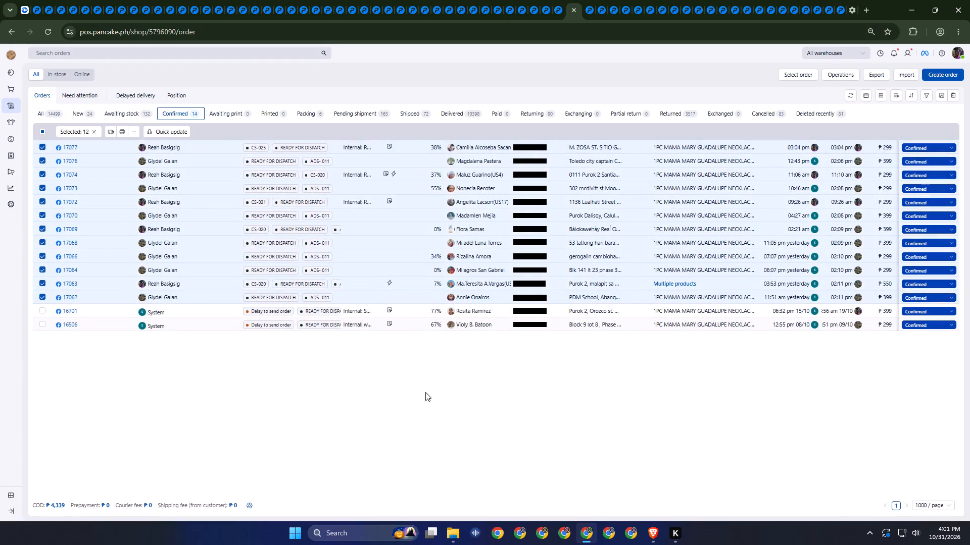
click(555, 384)
click(561, 385)
key(Escape)
click(109, 133)
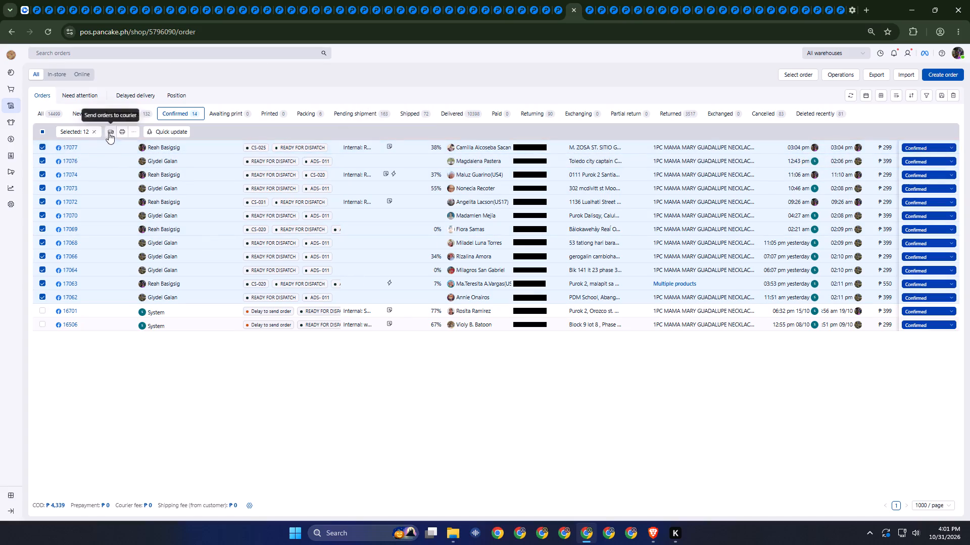
click(123, 145)
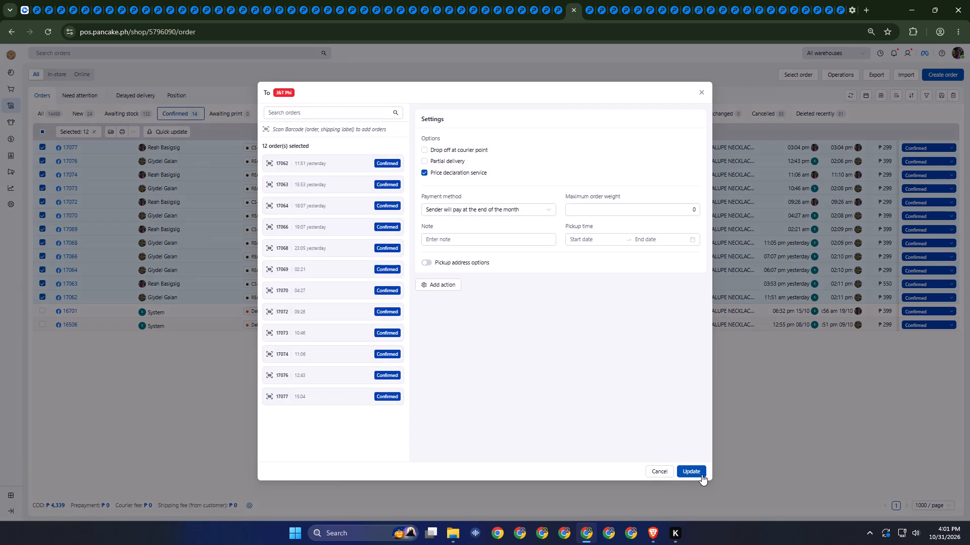
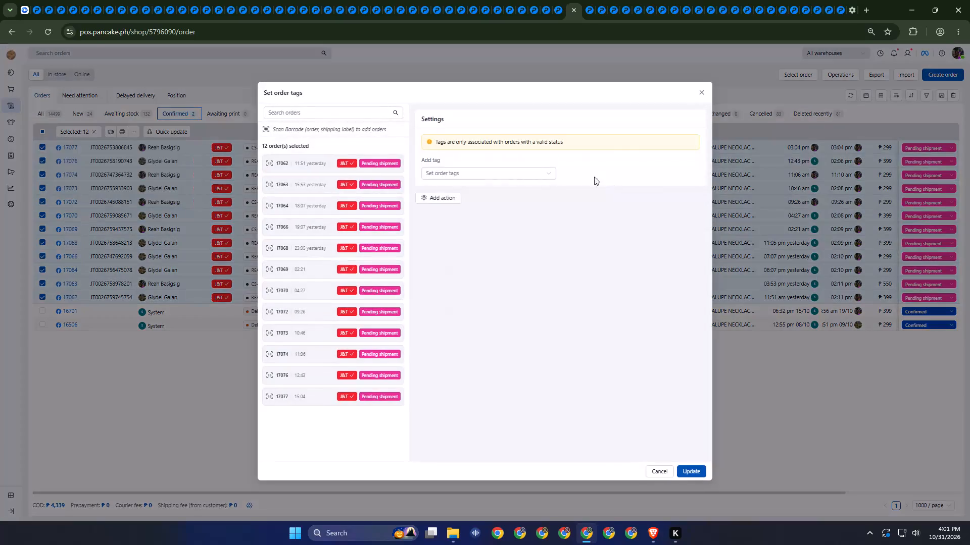
Add the PRC- 003 order tag to the twelve selected orders of shop 5796090.
click(529, 174)
key(r)
key(c)
key(3)
click(478, 187)
click(689, 472)
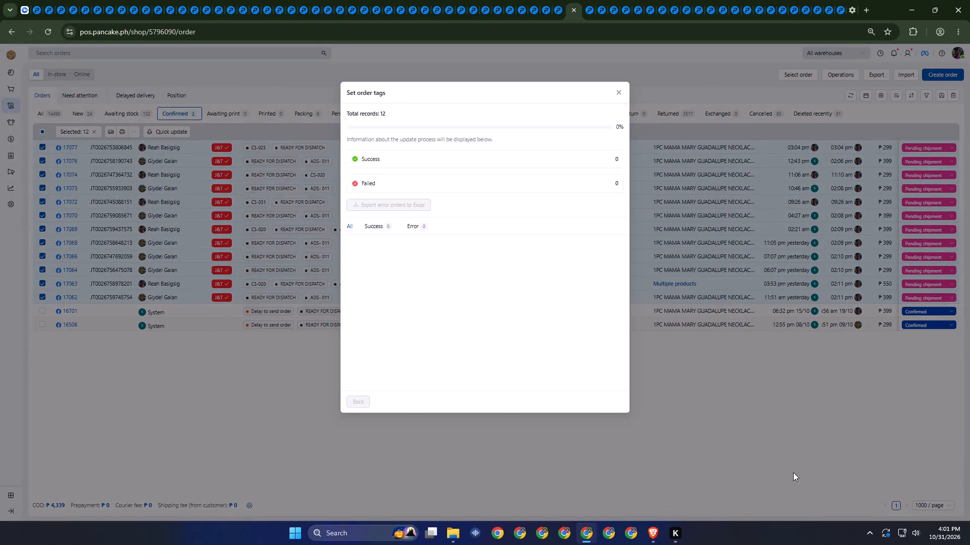
click(793, 472)
Switch to shop 5220214 and filter its order list to confirmed orders.
key(ctrl+Tab)
key(ctrl+Tab)
key(ctrl+shift+Tab)
key(ctrl+Tab)
key(ctrl+Tab)
key(ctrl+Tab)
key(ctrl+Tab)
key(ctrl+shift+Tab)
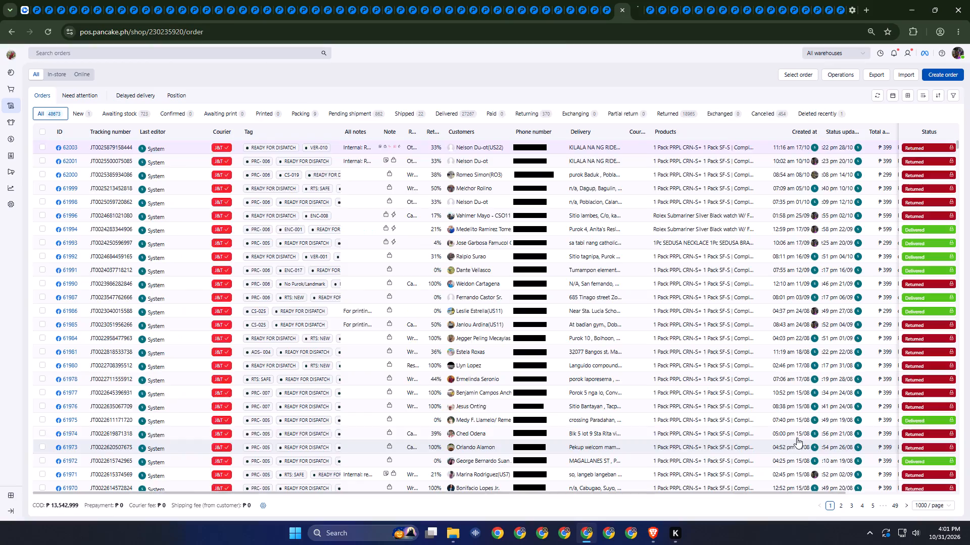
key(ctrl+shift+Tab)
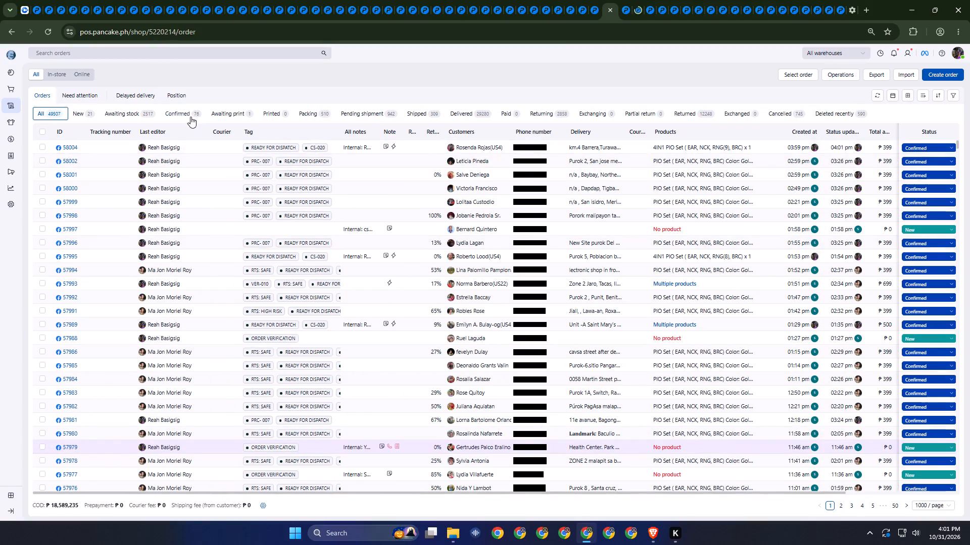
click(190, 117)
click(267, 86)
Add an exclude filter on order tags for On Hold Reserve.
click(924, 97)
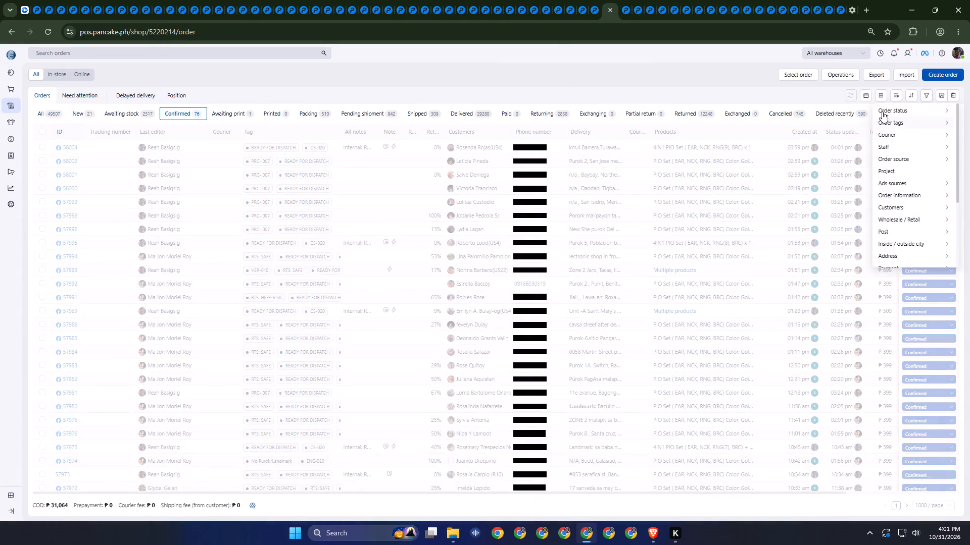
click(882, 112)
double_click(888, 125)
click(819, 122)
click(881, 124)
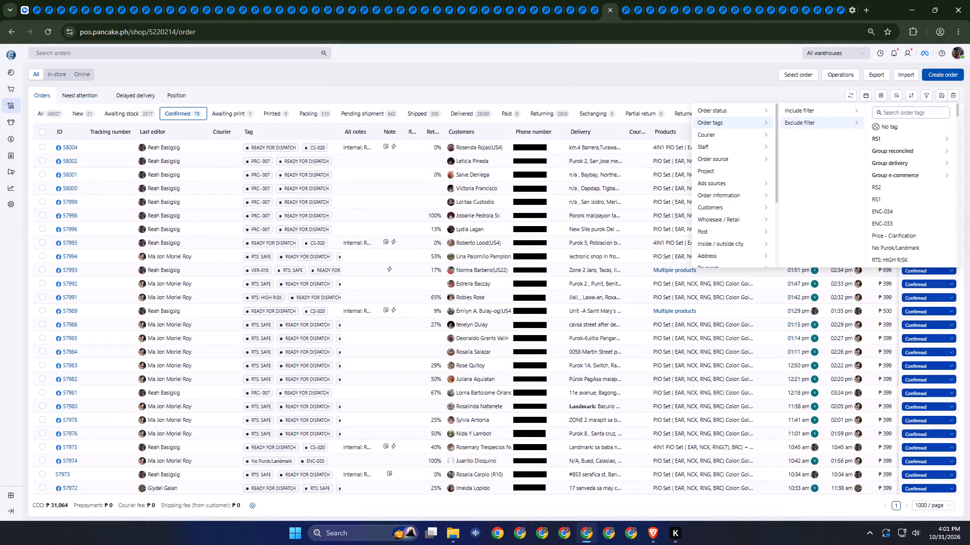
click(886, 114)
key(r)
text(es)
key(e)
click(896, 128)
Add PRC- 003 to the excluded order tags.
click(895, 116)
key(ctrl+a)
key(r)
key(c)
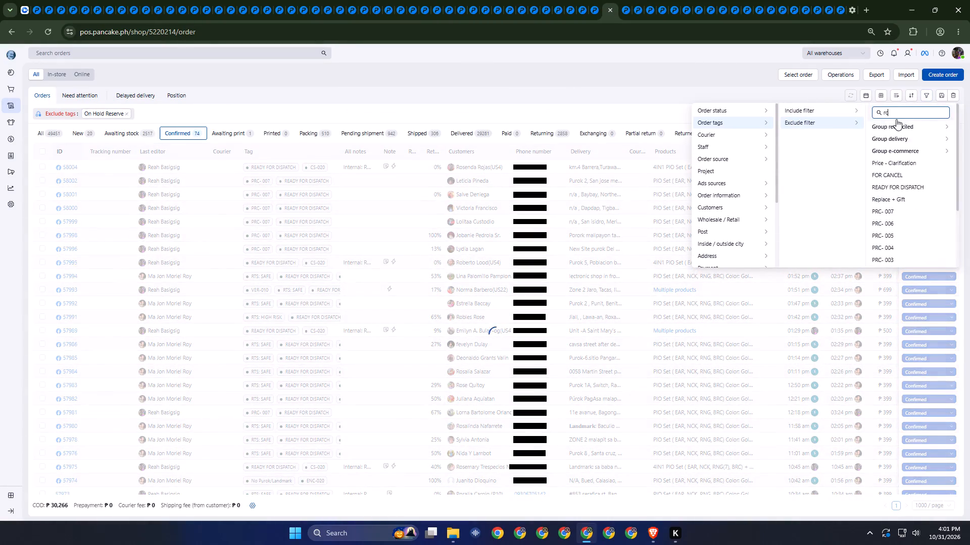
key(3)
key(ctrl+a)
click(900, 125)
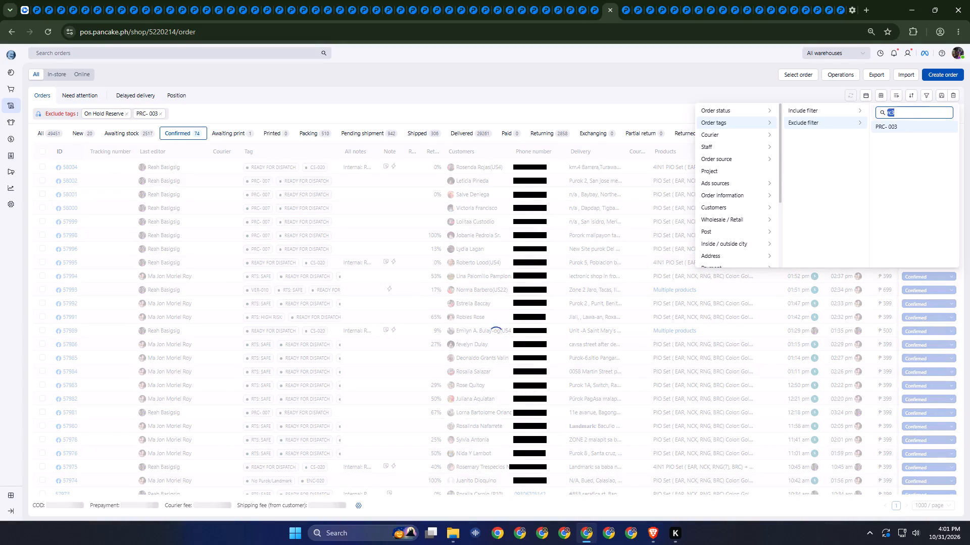
Search the order tags for ORDER VERIFICATION and add it to the excluded tags.
key(ctrl+a)
key(BackSpace)
text(rdr)
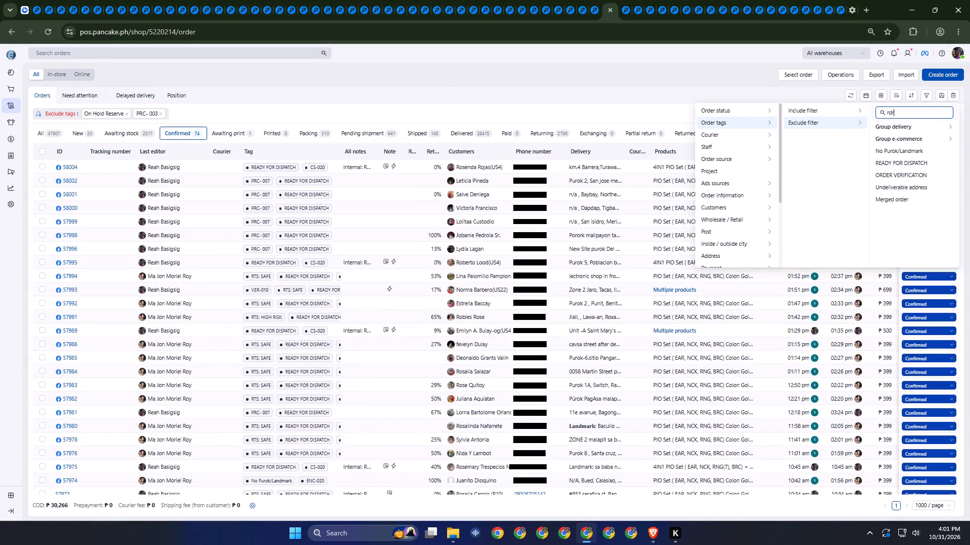
key(ctrl+a)
key(BackSpace)
text(rder)
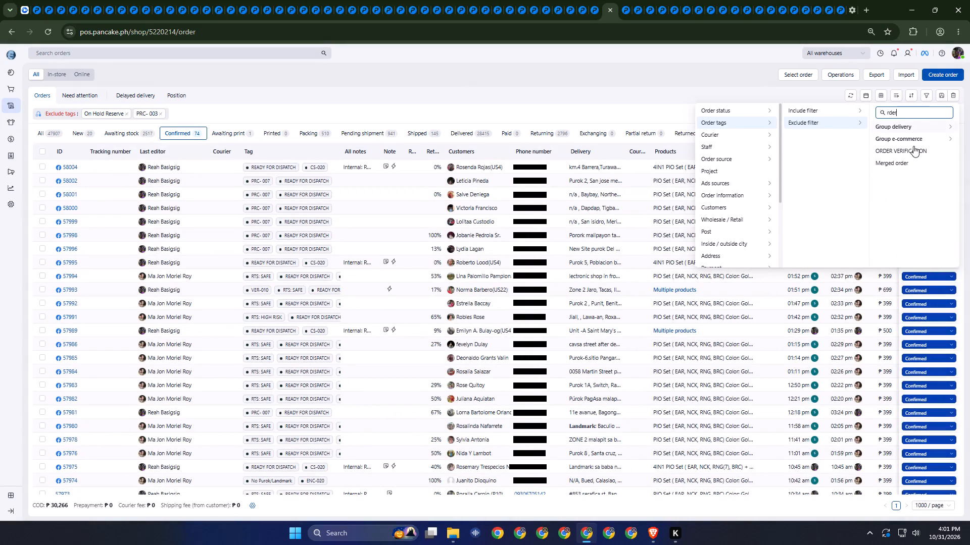
click(901, 153)
Remove PRC- 003 from the excluded tags, keeping On Hold Reserve and ORDER VERIFICATION.
click(497, 112)
click(0, 297)
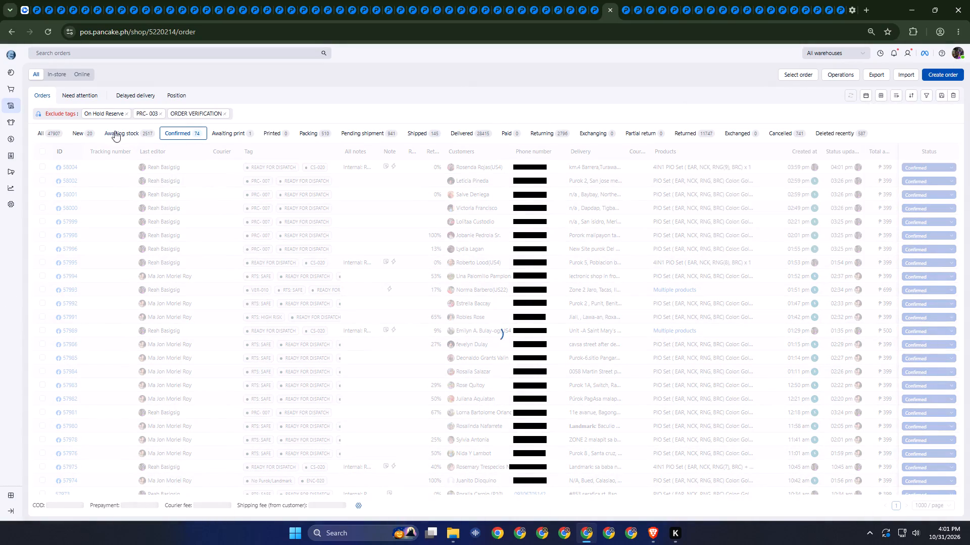
click(162, 115)
drag(0, 248, 8, 248)
key(Escape)
Review and select all filtered confirmed orders of shop 5220214 and send them to the J&T Phi courier.
scroll(528, 254, down, 4)
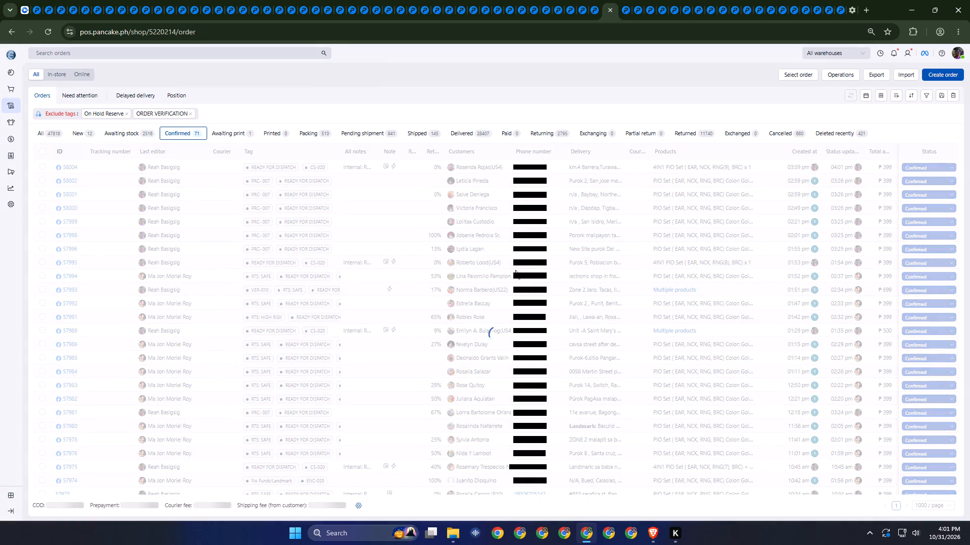
scroll(515, 270, down, 2)
scroll(498, 249, down, 20)
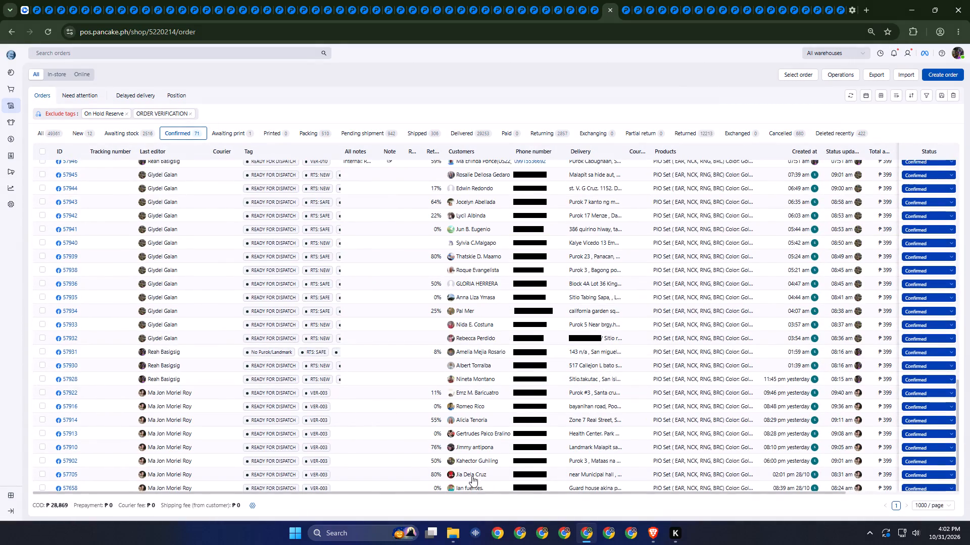
scroll(521, 432, up, 8)
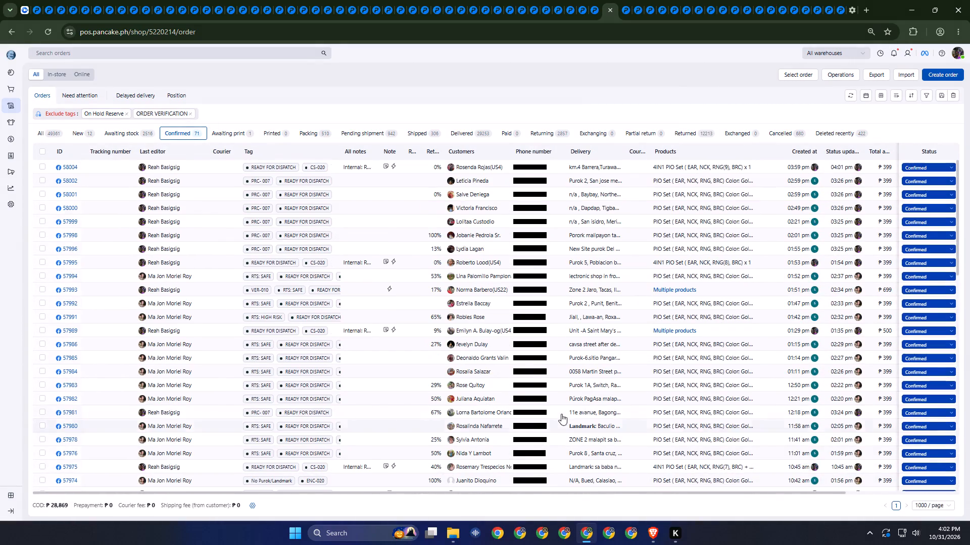
scroll(561, 414, up, 8)
click(42, 152)
click(0, 266)
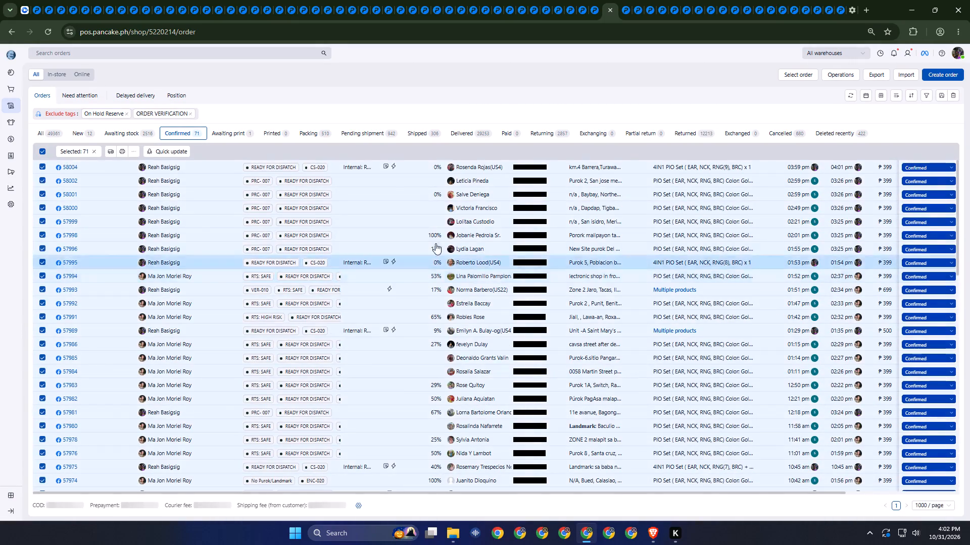
scroll(476, 227, down, 14)
scroll(472, 412, up, 6)
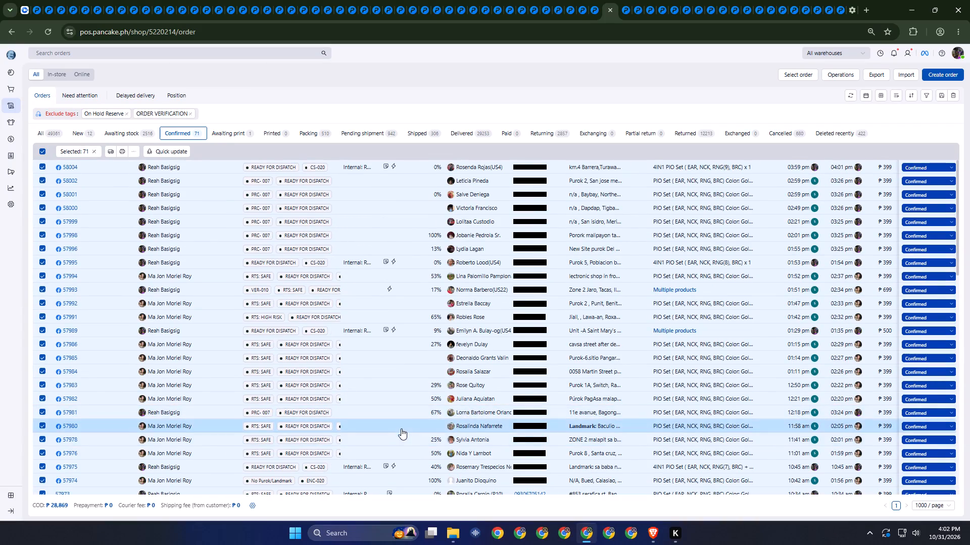
click(111, 152)
click(135, 164)
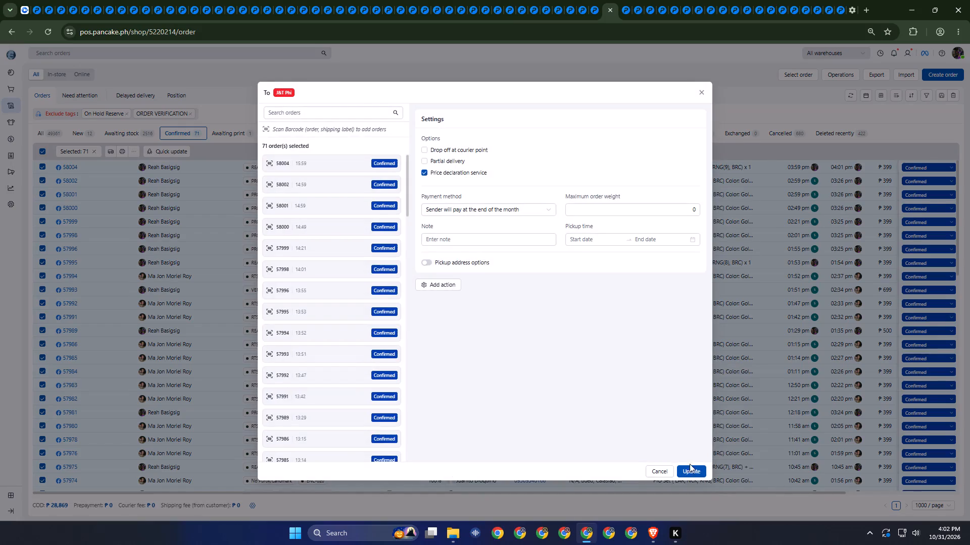
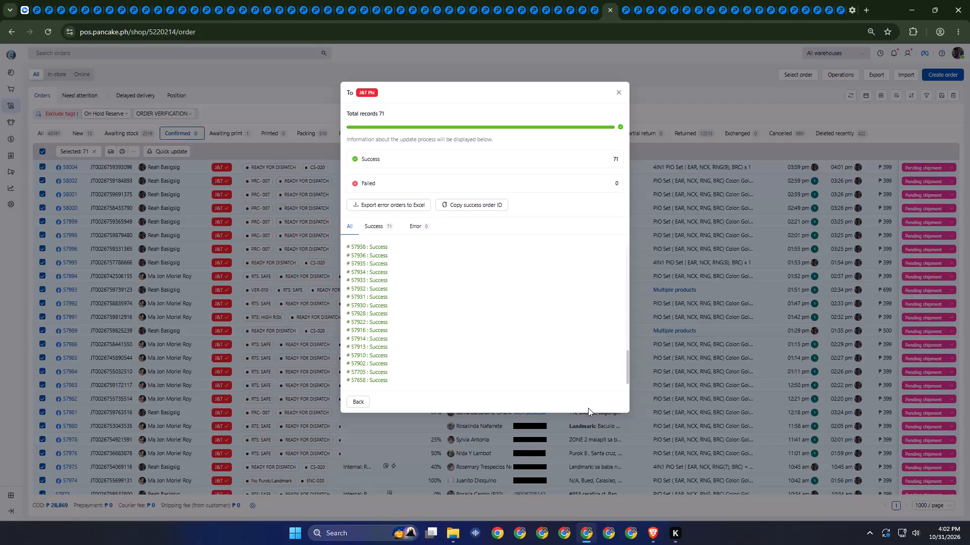
Close the courier results and add the PRC- 003 tag to the selected orders of shop 5220214.
drag(590, 411, 590, 418)
key(Escape)
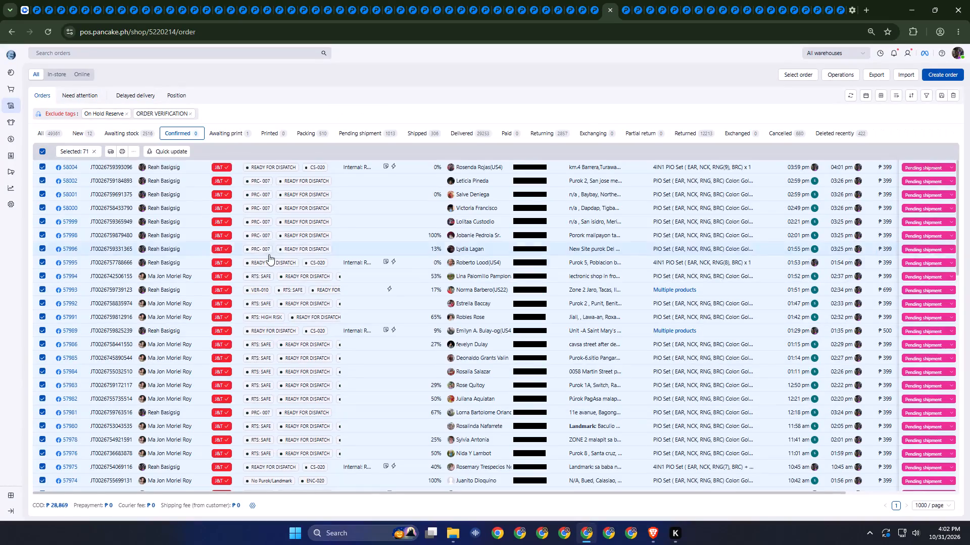
click(168, 151)
click(163, 179)
click(166, 168)
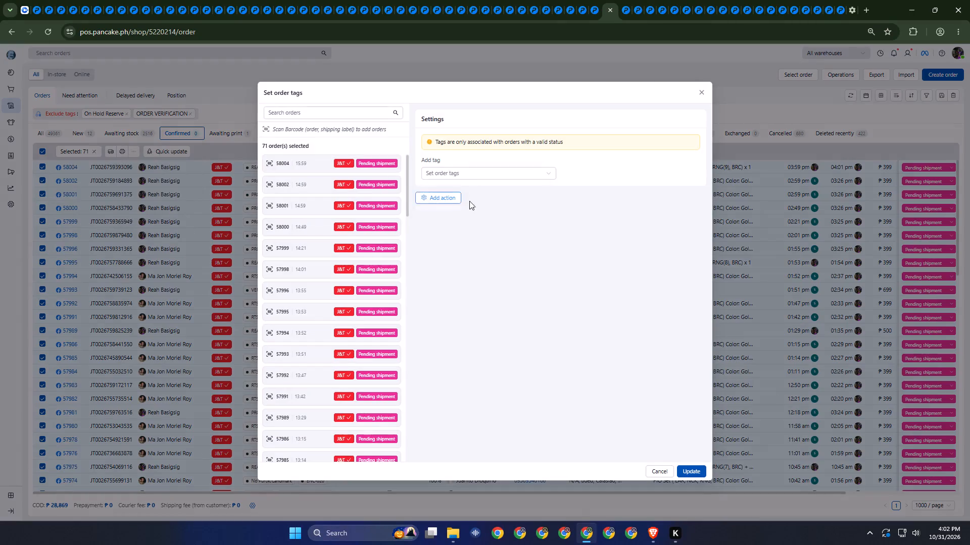
click(471, 177)
text(rc)
key(3)
click(466, 189)
click(692, 470)
click(685, 455)
drag(662, 439, 655, 427)
Switch to the order page of shop 5826506 and show only its confirmed orders.
key(ctrl+Tab)
key(ctrl+Tab)
key(ctrl+Tab)
key(ctrl+shift+Tab)
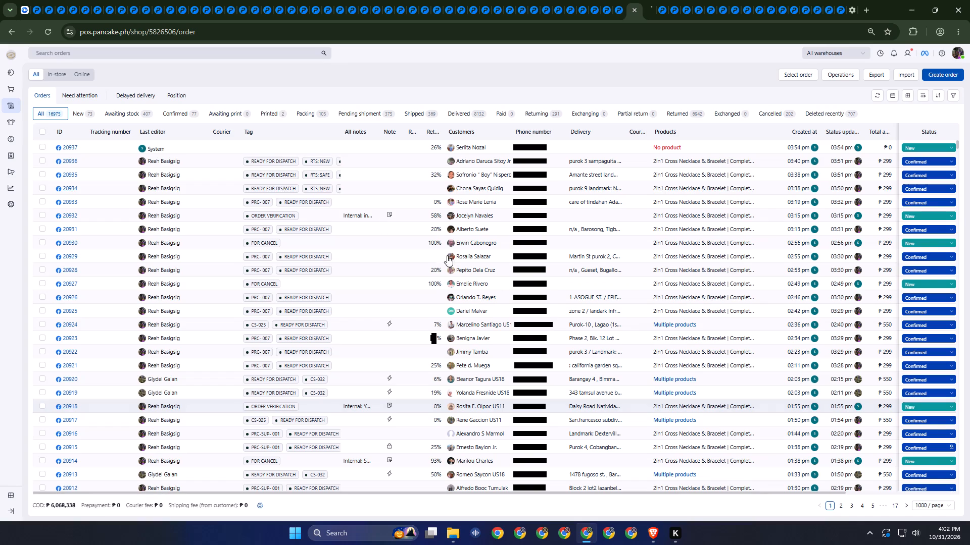
click(184, 115)
click(239, 89)
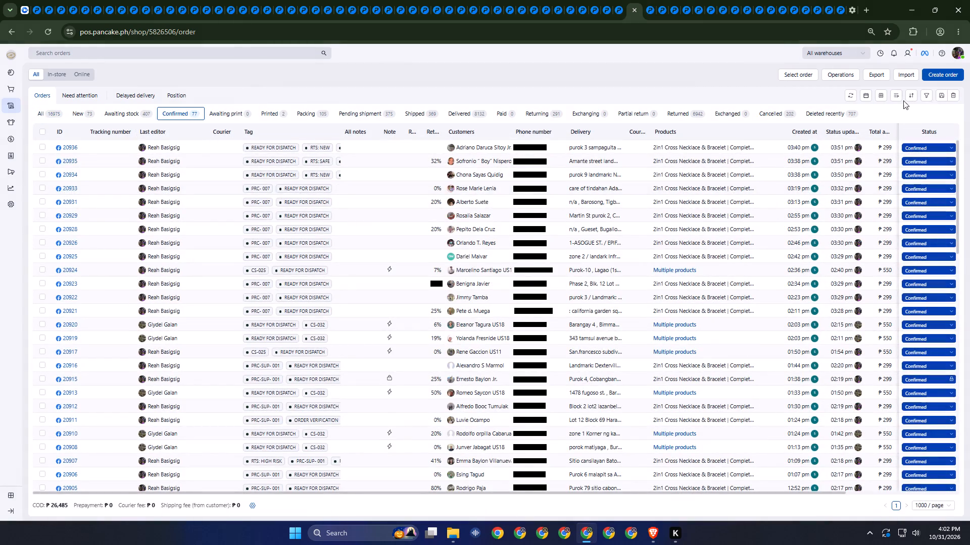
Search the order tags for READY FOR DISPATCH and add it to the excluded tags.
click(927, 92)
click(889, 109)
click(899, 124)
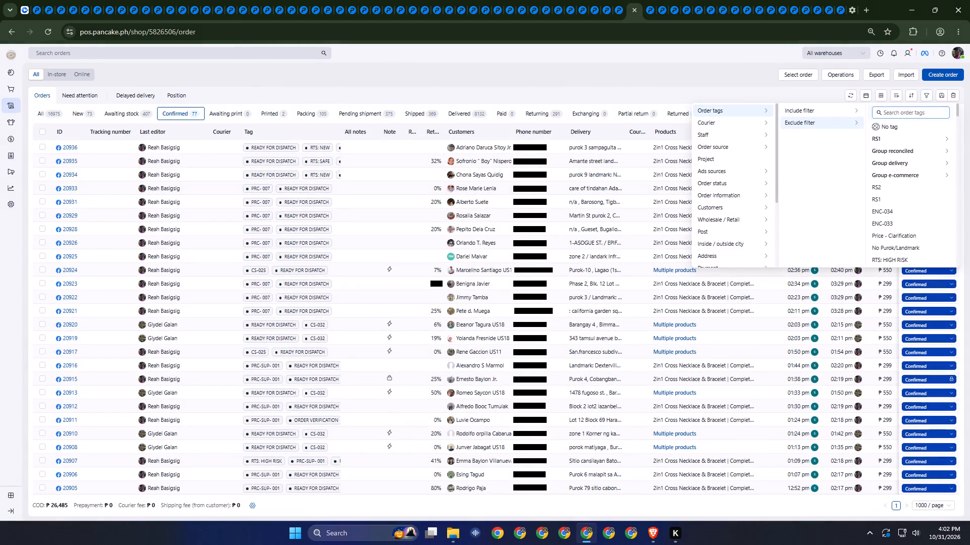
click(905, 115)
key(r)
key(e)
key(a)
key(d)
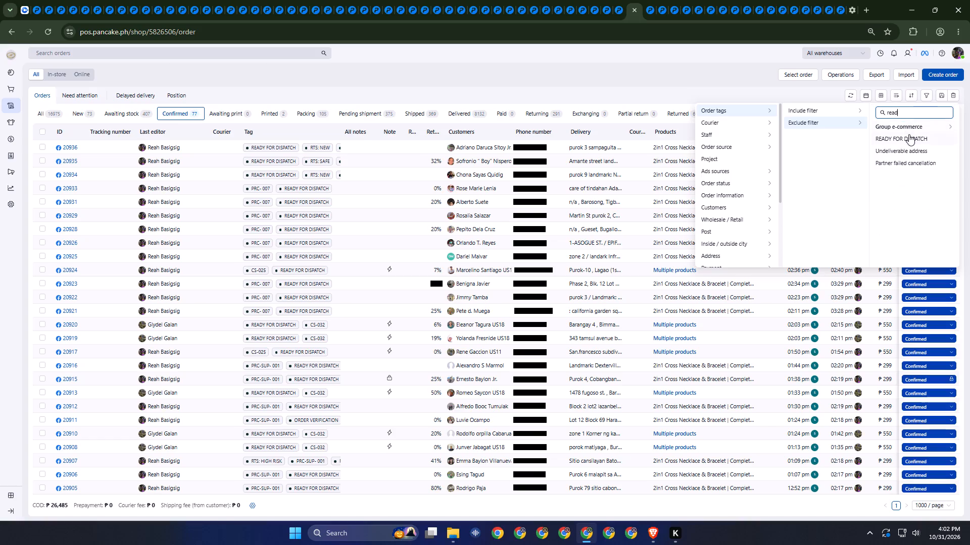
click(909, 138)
Search the order tags for On Hold Reserve and add it to the excluded tags.
key(ctrl+a)
key(r)
text(ese)
click(912, 126)
click(398, 357)
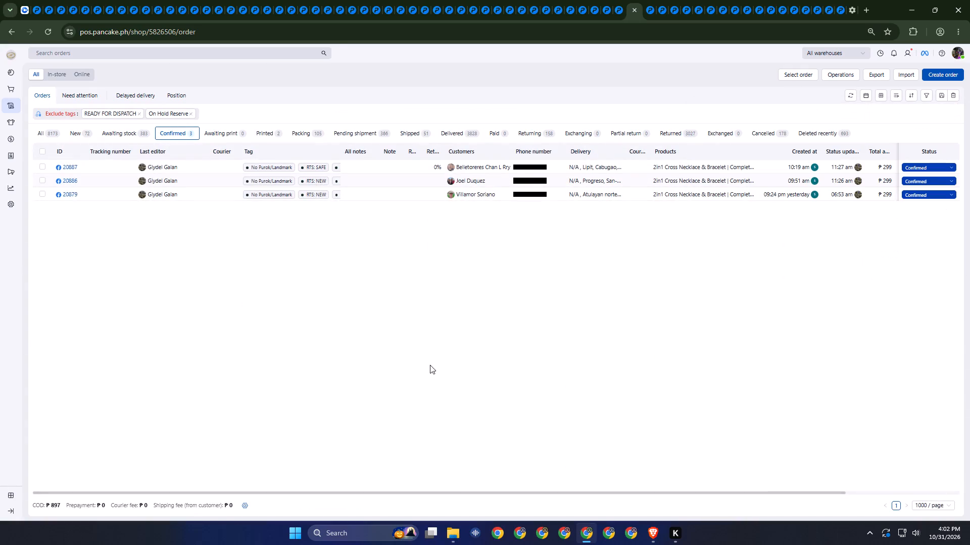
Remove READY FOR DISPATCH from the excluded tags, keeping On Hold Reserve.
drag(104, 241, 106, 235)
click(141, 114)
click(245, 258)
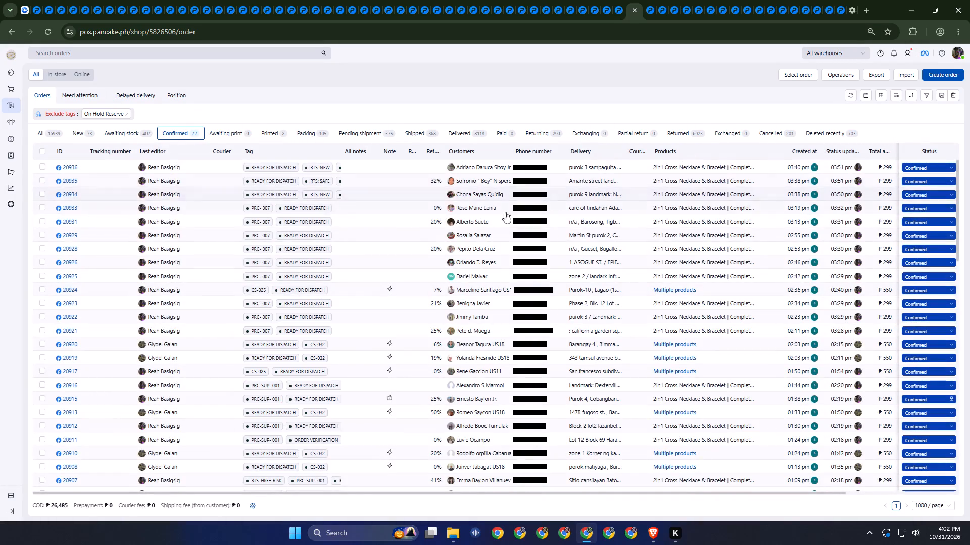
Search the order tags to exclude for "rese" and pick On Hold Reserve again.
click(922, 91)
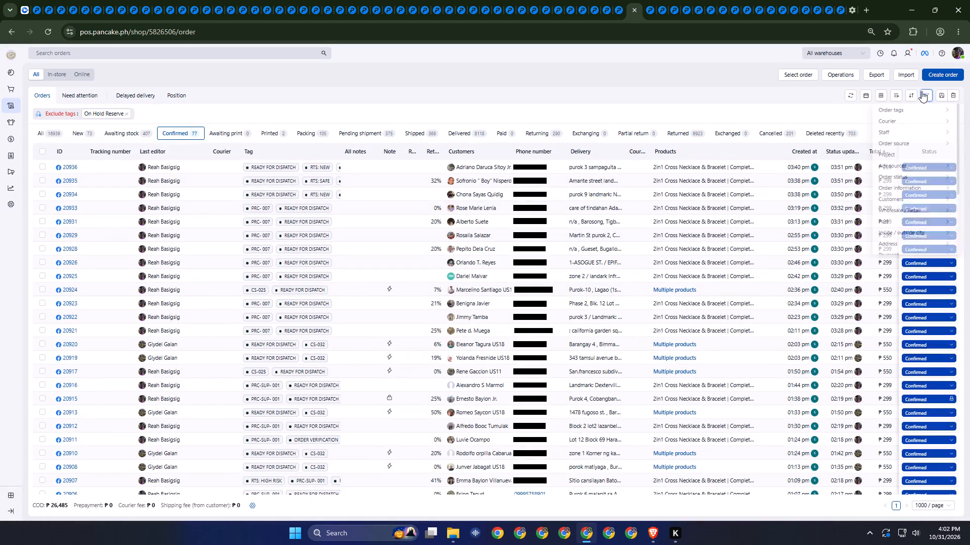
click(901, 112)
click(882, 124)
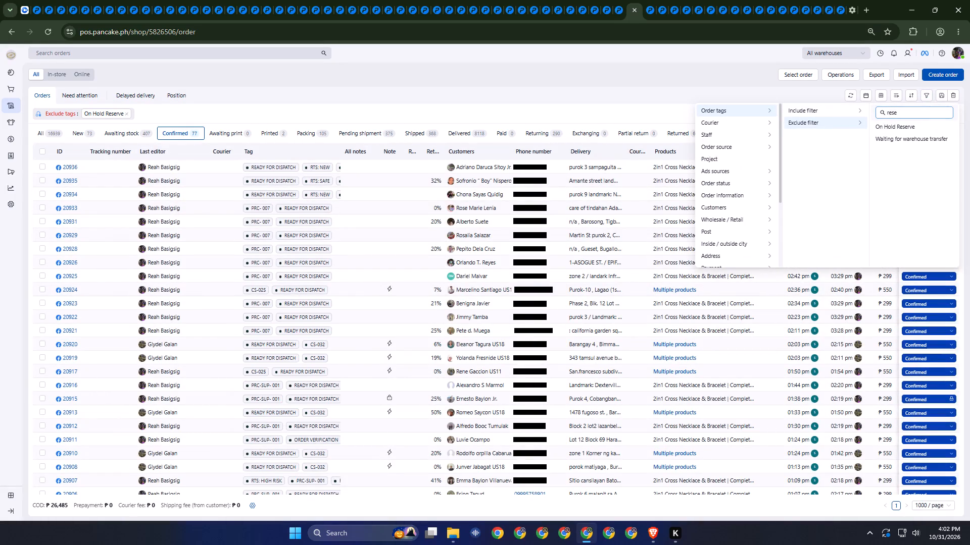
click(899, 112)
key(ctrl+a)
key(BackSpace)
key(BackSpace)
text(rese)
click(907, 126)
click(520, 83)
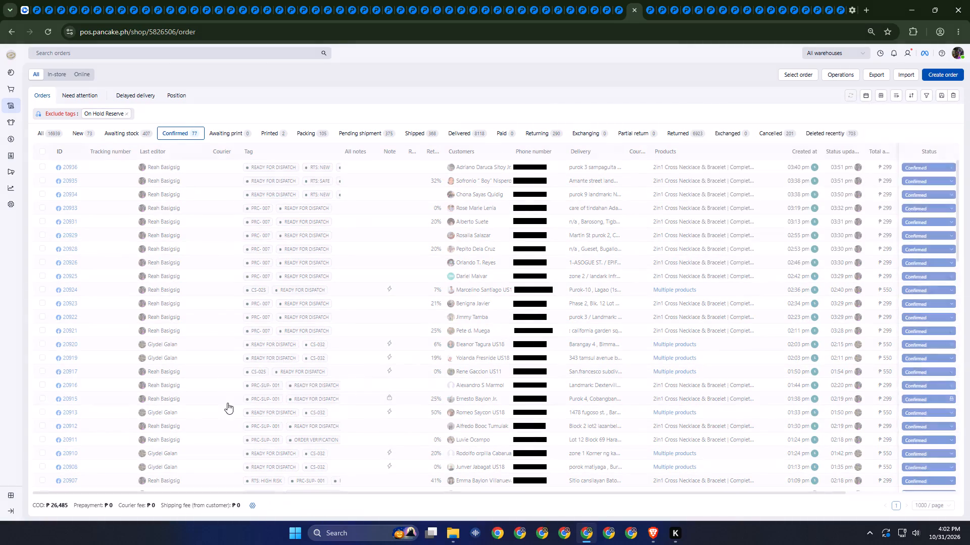
drag(4, 442, 38, 437)
scroll(605, 465, down, 11)
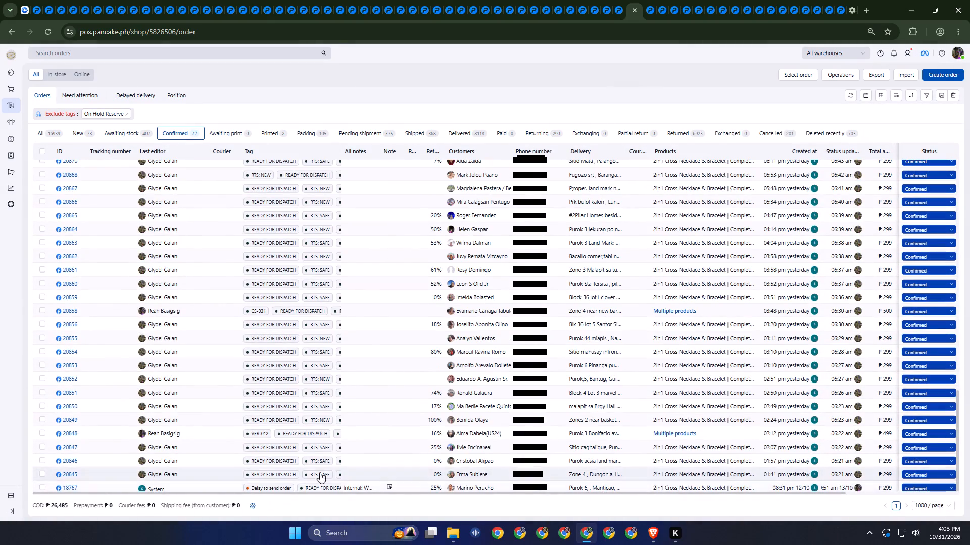
click(40, 474)
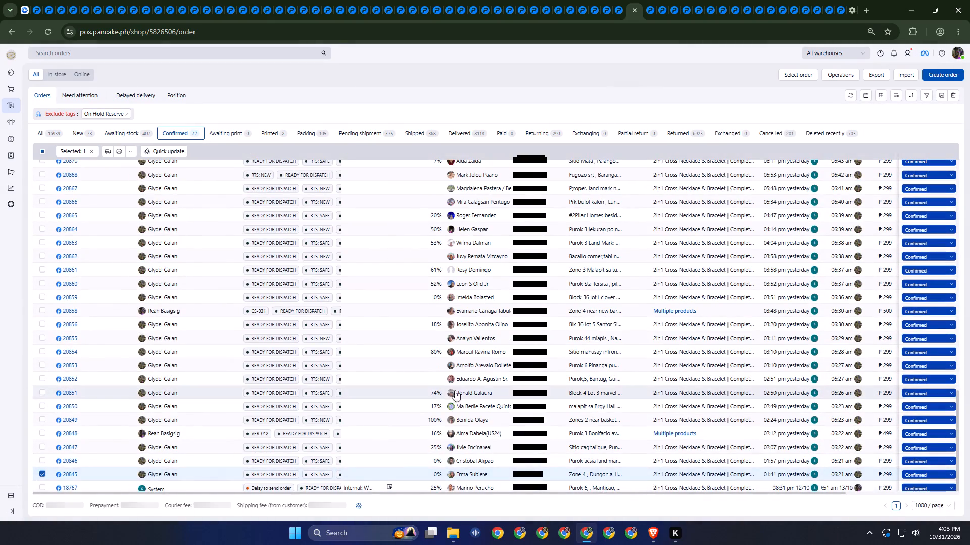
scroll(463, 390, up, 18)
shift+click(40, 165)
click(0, 307)
key(Escape)
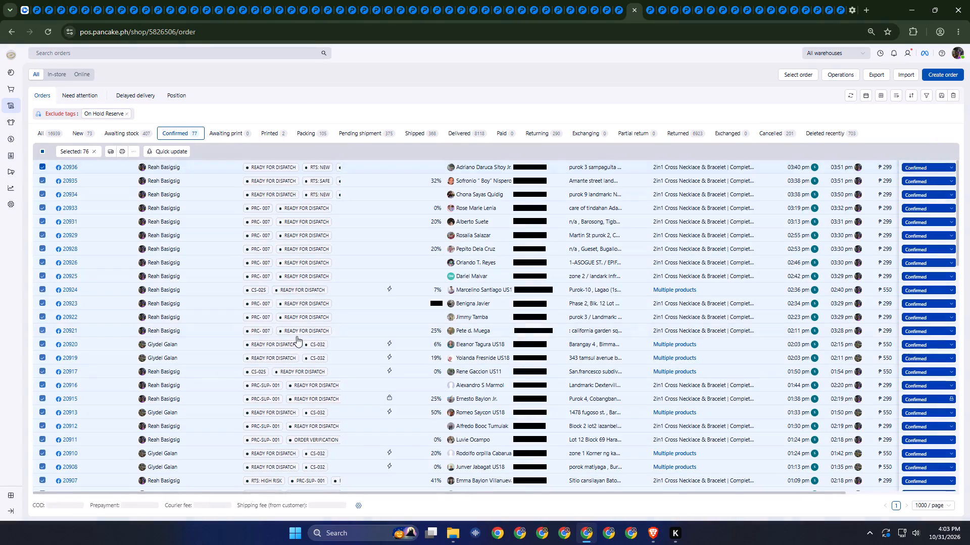
scroll(495, 162, down, 9)
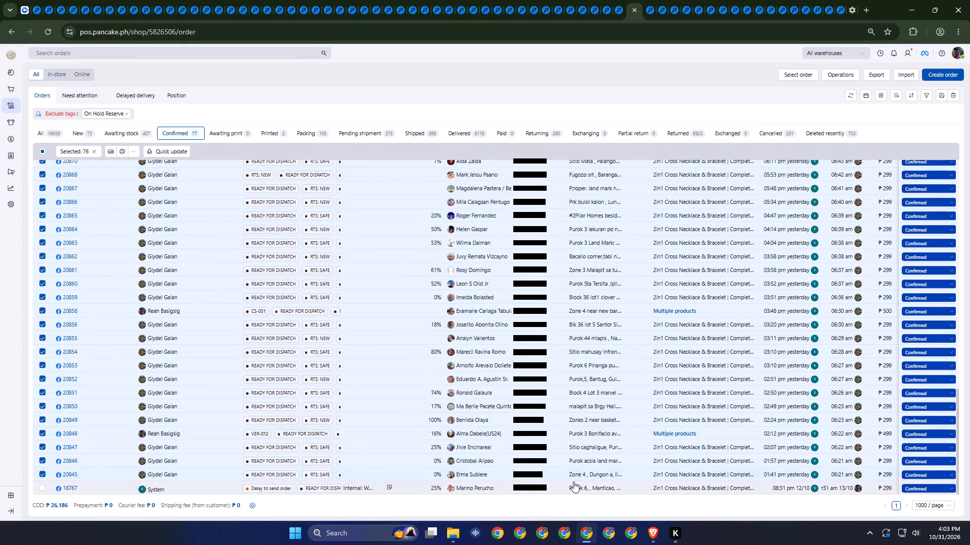
scroll(567, 453, up, 11)
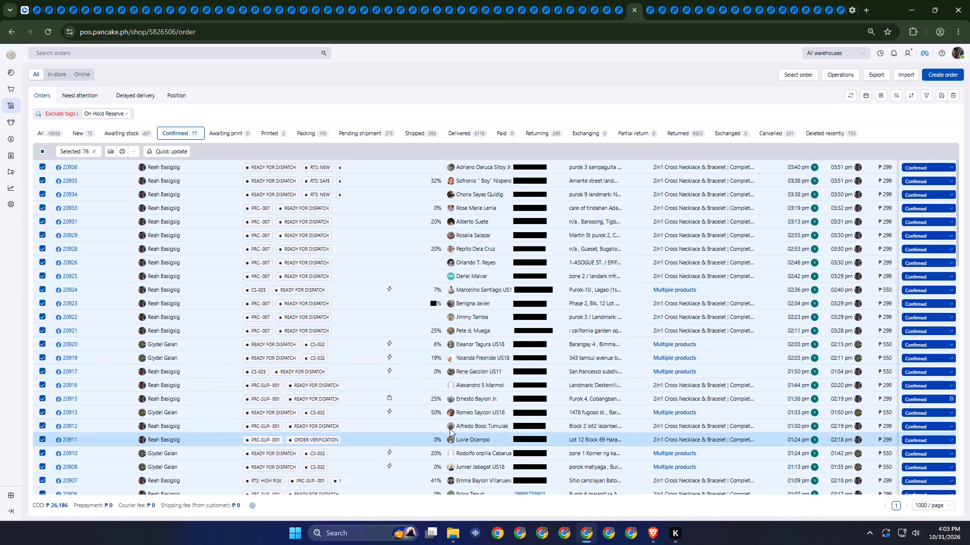
scroll(495, 405, up, 6)
scroll(546, 387, down, 19)
scroll(649, 428, up, 13)
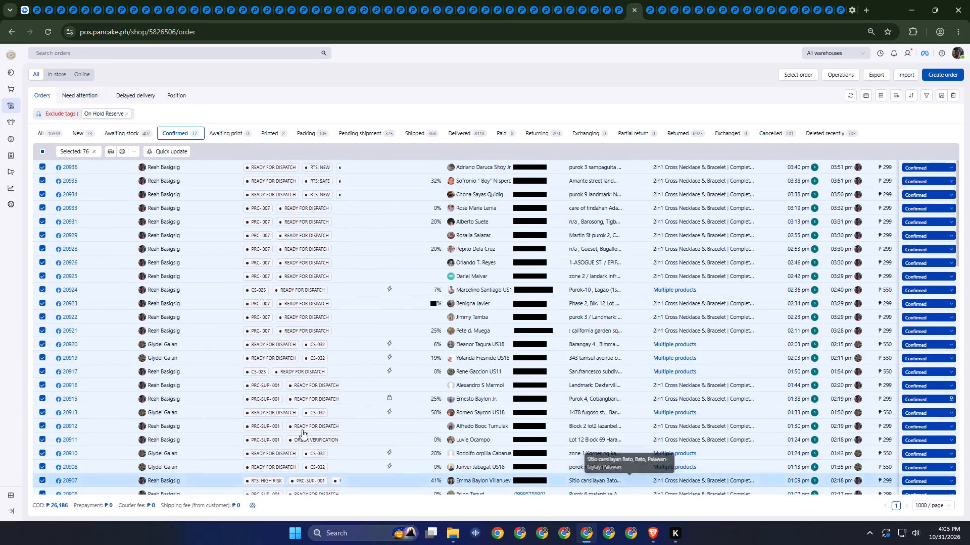
click(113, 153)
click(140, 167)
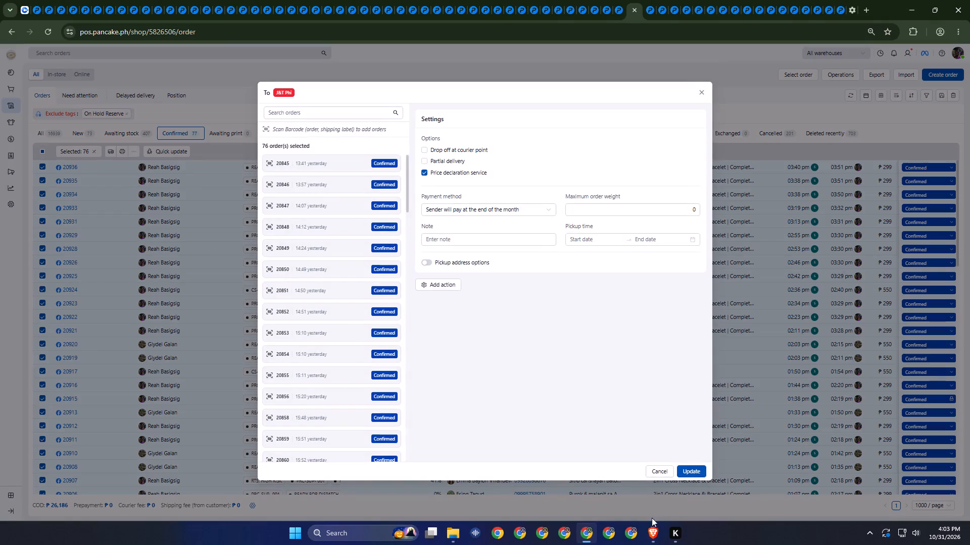
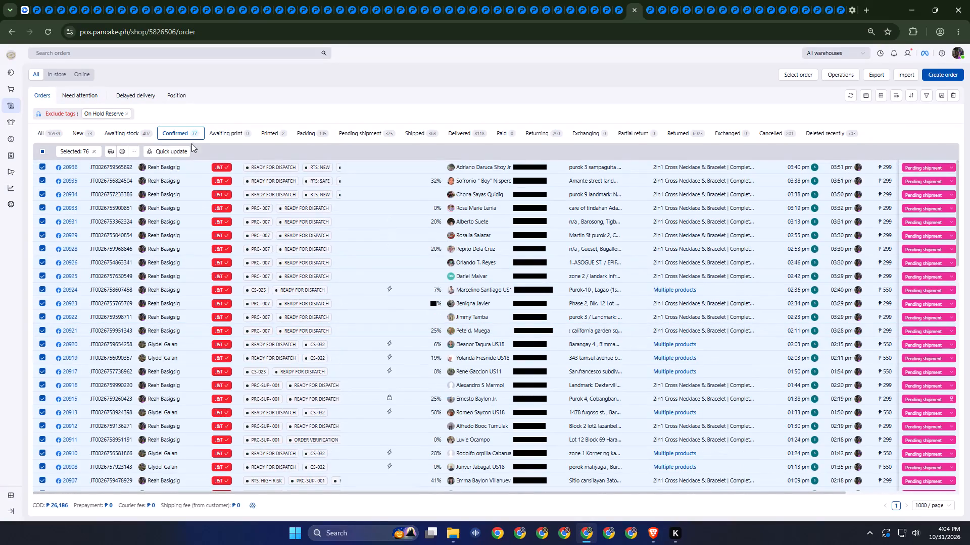
Add the PRC- 003 tag to the selected confirmed orders and apply the update.
click(173, 153)
click(153, 178)
click(161, 166)
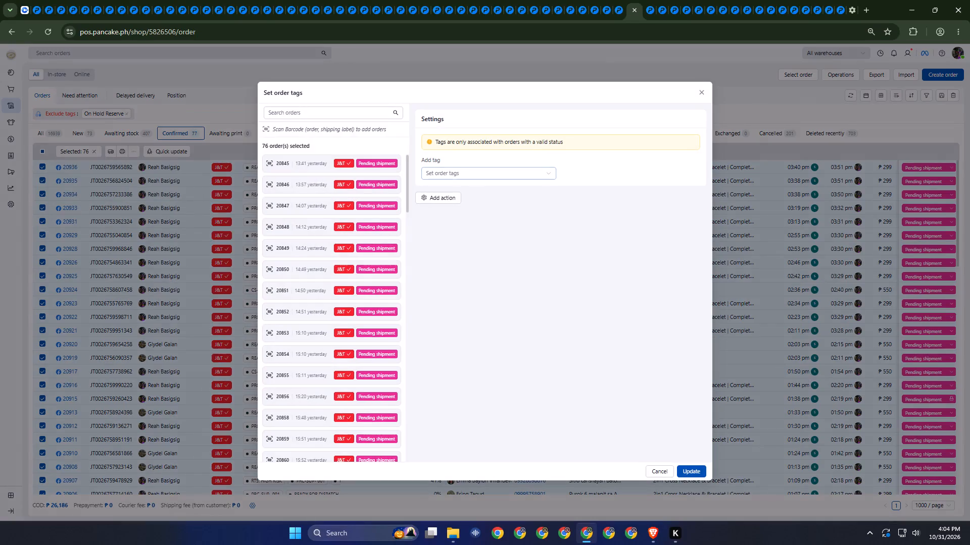
click(482, 178)
key(r)
key(c)
key(3)
click(466, 192)
click(691, 471)
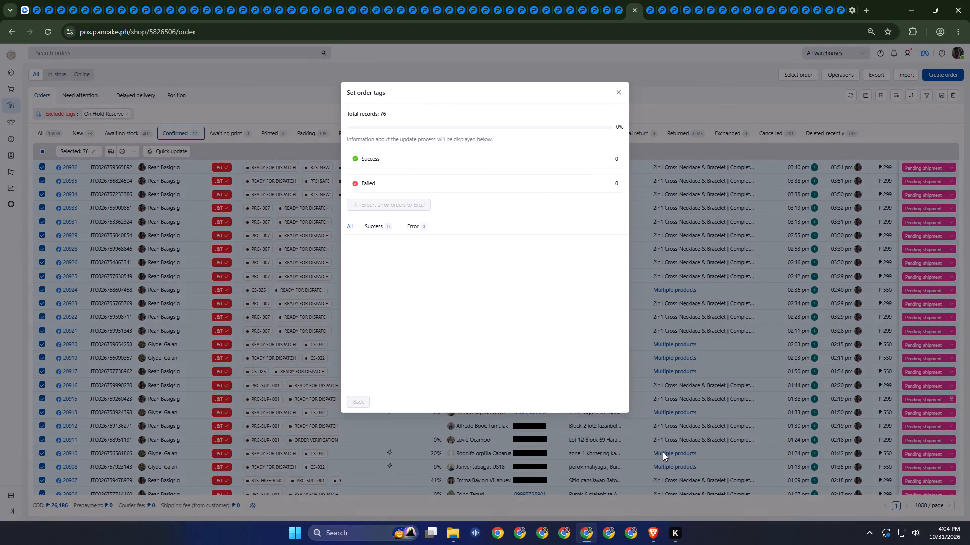
click(645, 446)
Load the order pages of the next several shops, then return to the first of them.
key(ctrl+Tab)
key(ctrl+Tab)
key(ctrl+Tab)
key(ctrl+Tab)
key(ctrl+Tab)
key(ctrl+Tab)
key(ctrl+Tab)
key(ctrl+Tab)
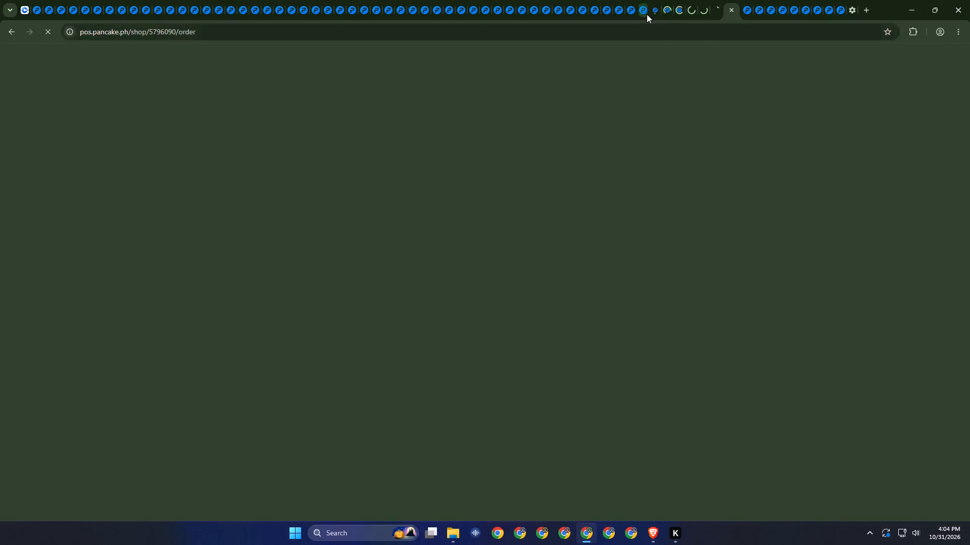
click(647, 14)
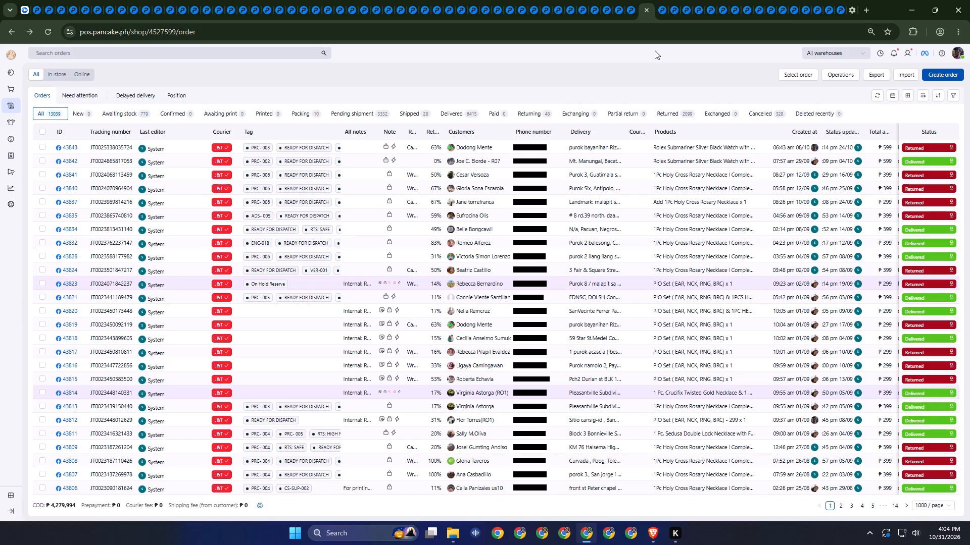
Go through the loaded shops' order pages one by one and check each for confirmed orders.
key(ctrl+Tab)
key(ctrl+Tab)
key(ctrl+shift+Tab)
key(ctrl+shift+Tab)
key(ctrl+Tab)
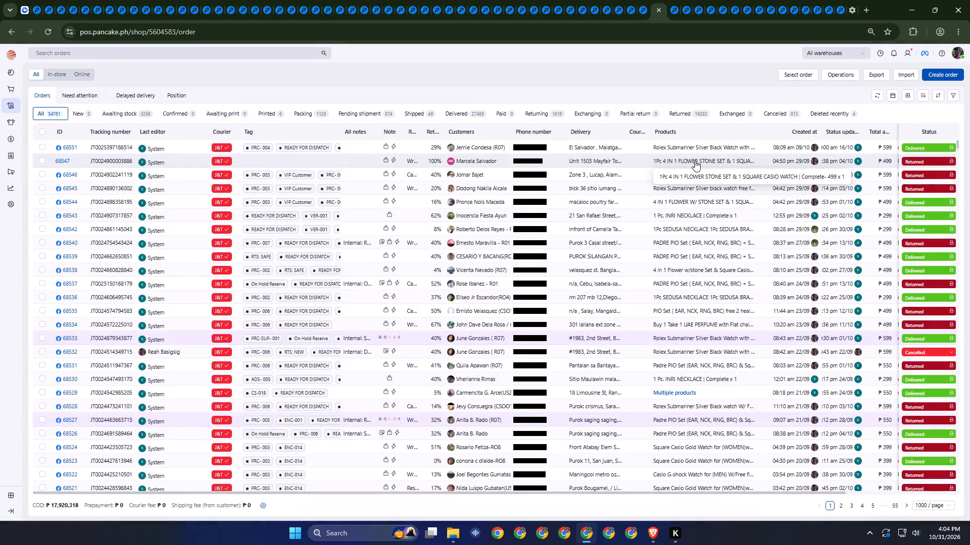
key(ctrl+Tab)
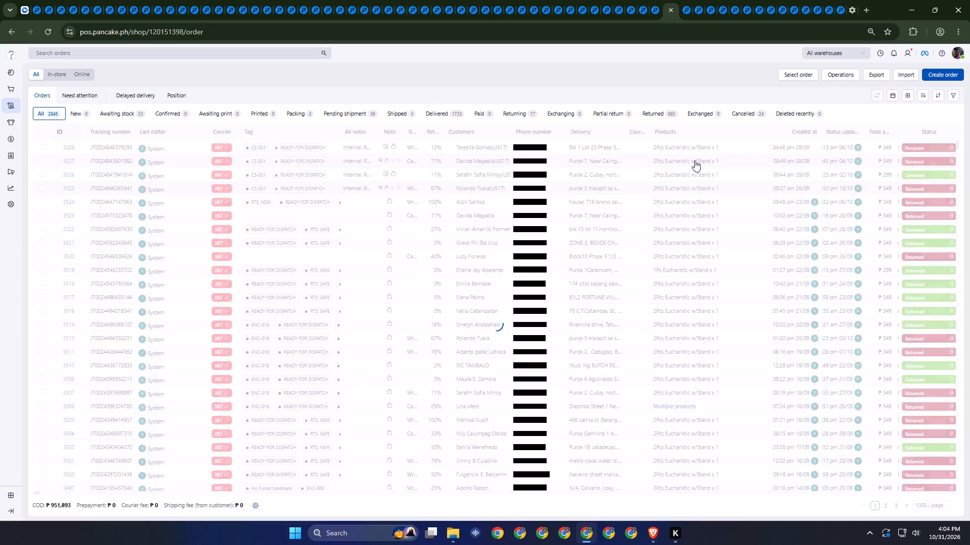
key(ctrl+Tab)
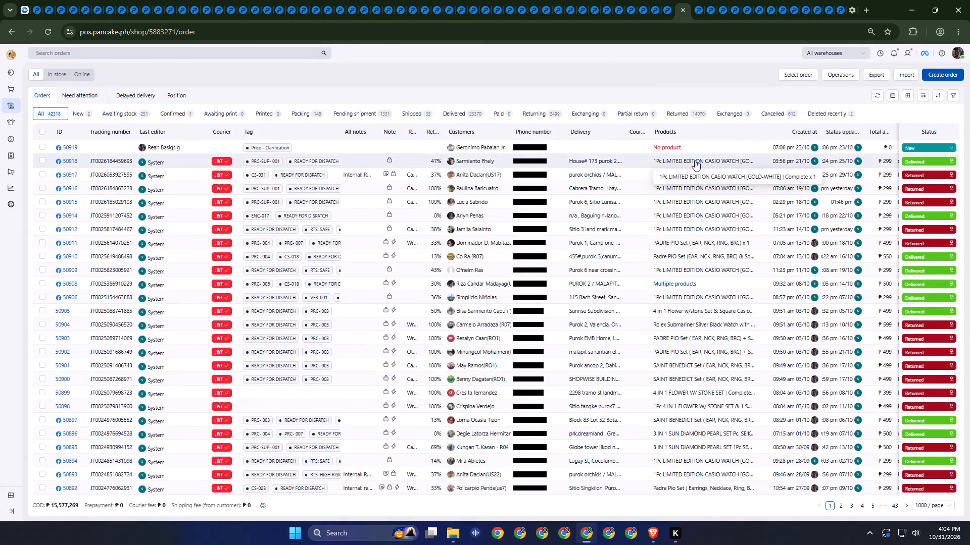
key(ctrl+Tab)
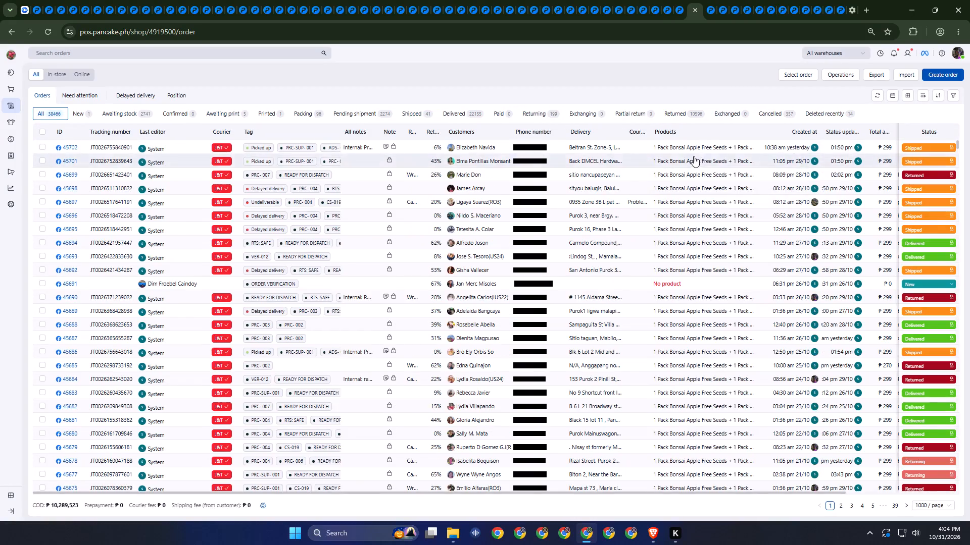
Load the order pages of the remaining shops and return to the next unchecked shop to check its confirmed orders.
key(ctrl+Tab)
key(ctrl+Tab)
key(ctrl+Tab)
key(ctrl+Tab)
key(ctrl+Tab)
key(ctrl+Tab)
key(ctrl+Tab)
key(ctrl+Tab)
key(ctrl+Tab)
key(ctrl+Tab)
key(ctrl+Tab)
key(ctrl+Tab)
key(ctrl+Tab)
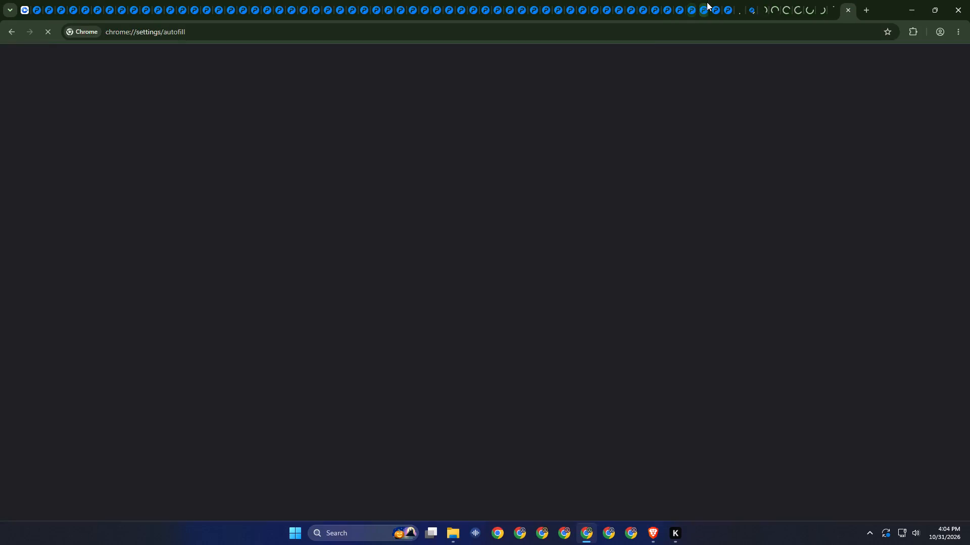
key(ctrl+Tab)
click(707, 2)
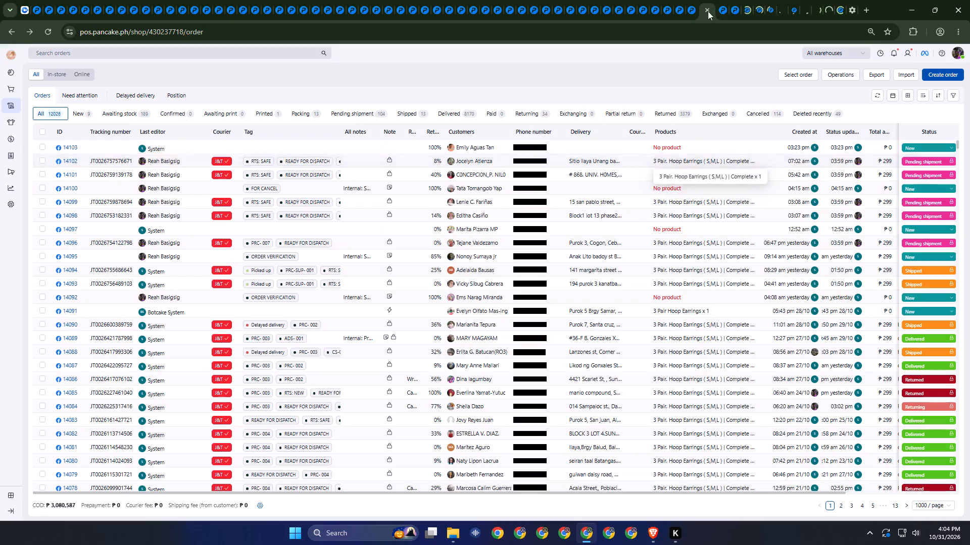
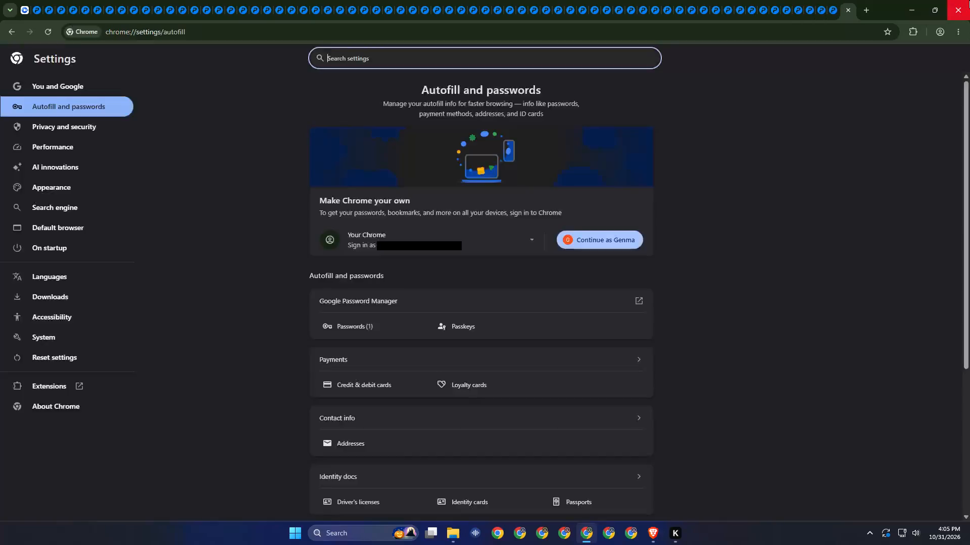
Leave the browser settings page and close the browser window that holds the shops' order pages.
key(ctrl+Tab)
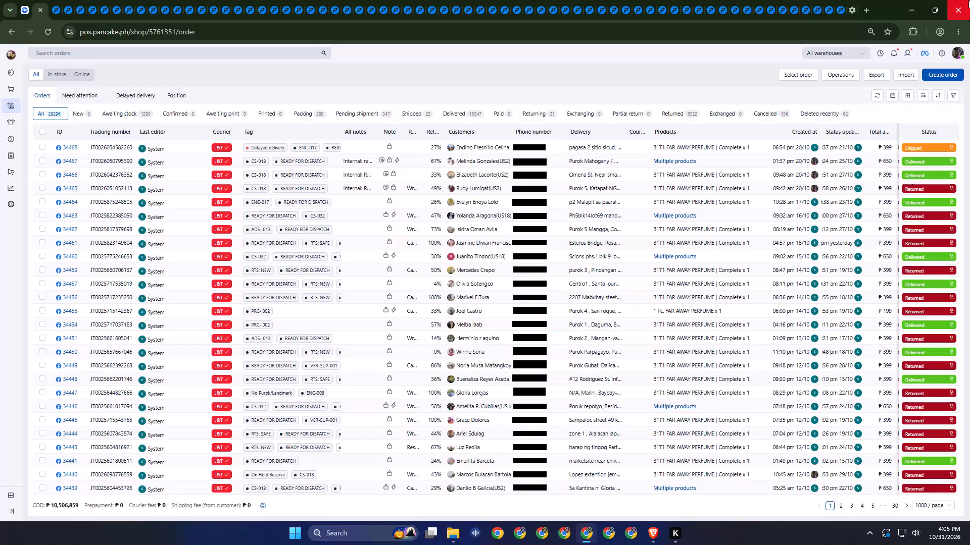
click(968, 0)
click(967, 0)
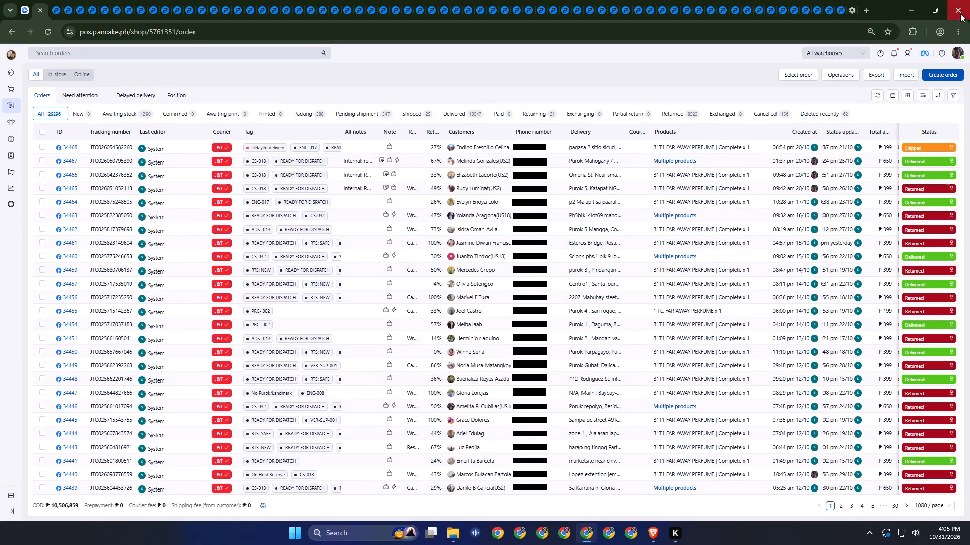
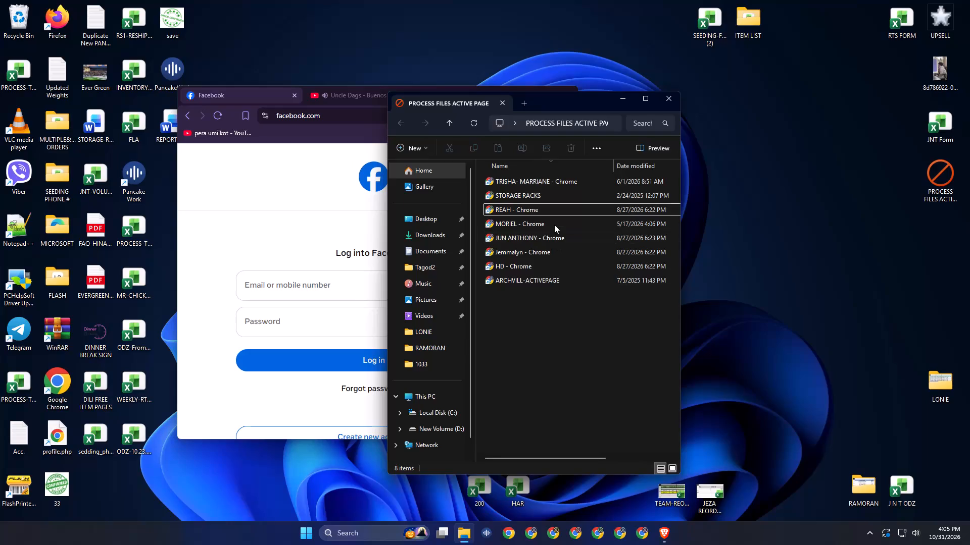
Open the MORIEL - Chrome browser profile from the PROCESS FILES ACTIVE PAGE folder.
click(554, 225)
key(Return)
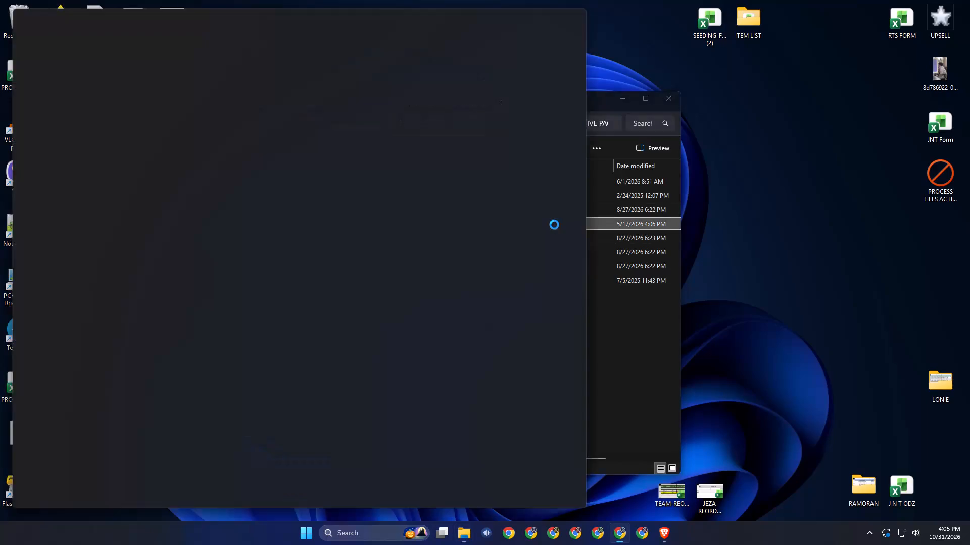
Go through the shop tabs in order, starting from the first, so that each shop's orders page loads.
key(ctrl+1)
key(ctrl+Tab)
key(ctrl+Tab)
key(ctrl+Tab)
key(ctrl+Tab)
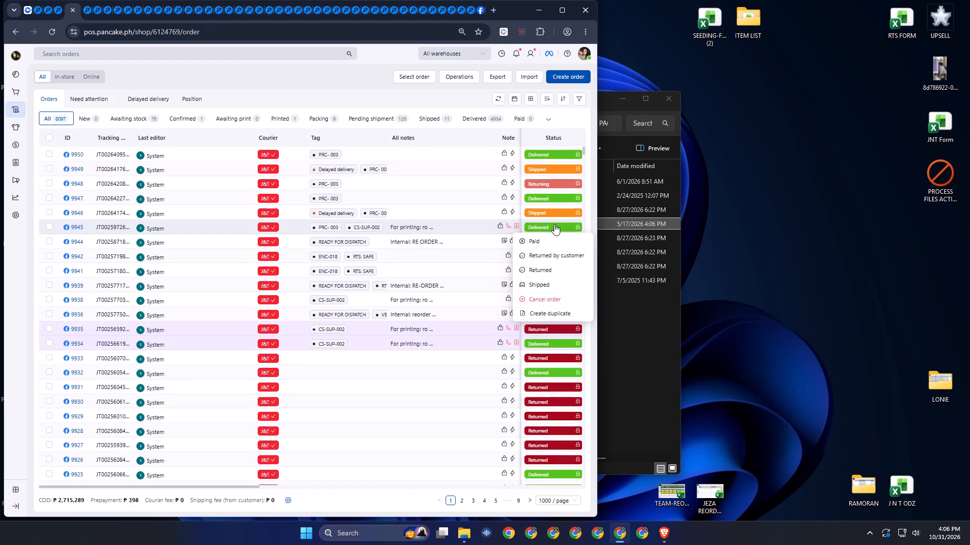
key(ctrl+Tab)
key(ctrl+Tab)
key(ctrl+Tab)
key(ctrl+Tab)
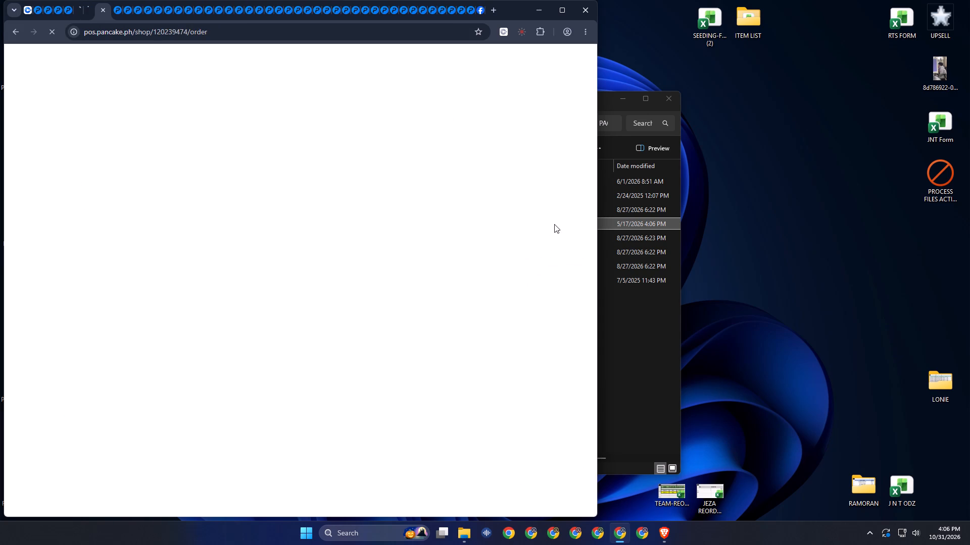
key(ctrl+Tab)
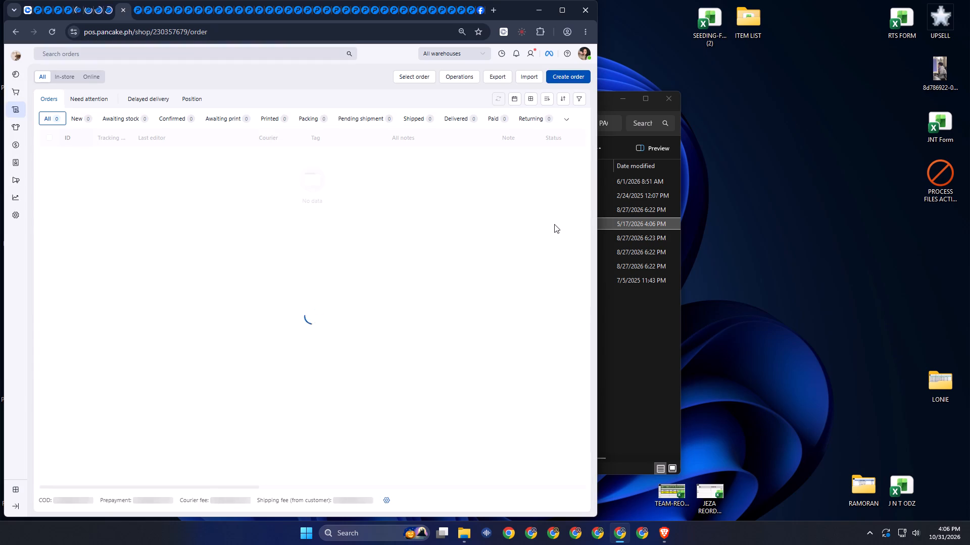
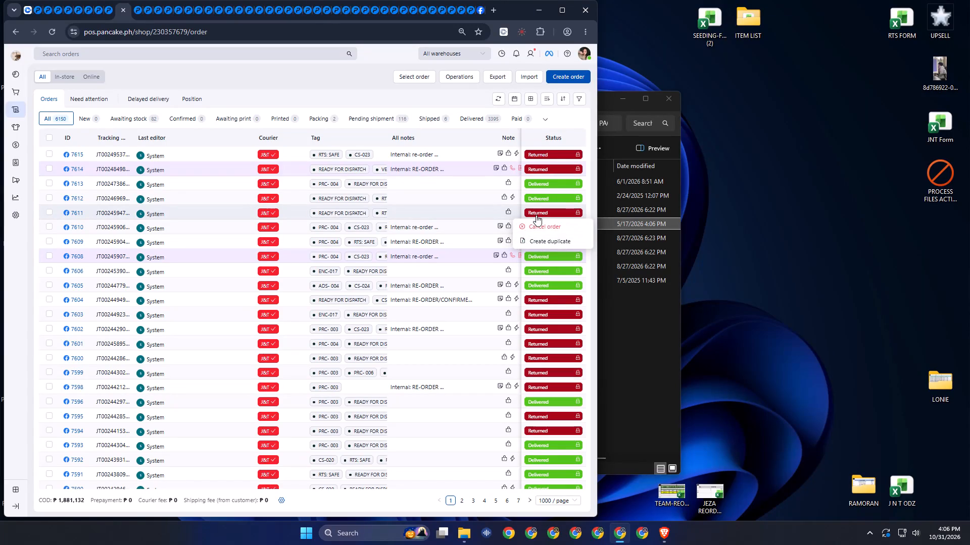
Continue through the shop tabs in order so that each shop's orders page loads.
key(ctrl+Tab)
key(ctrl+Tab)
key(ctrl+Tab)
key(ctrl+Tab)
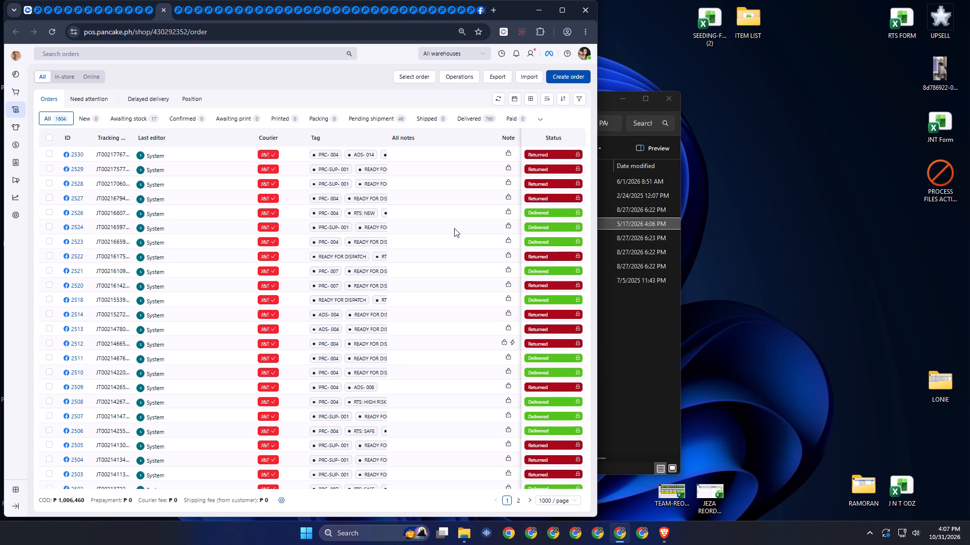
key(ctrl+Tab)
key(ctrl+Tab)
key(ctrl+Tab)
key(ctrl+Tab)
key(ctrl+Tab)
key(ctrl+Tab)
key(alt+Tab)
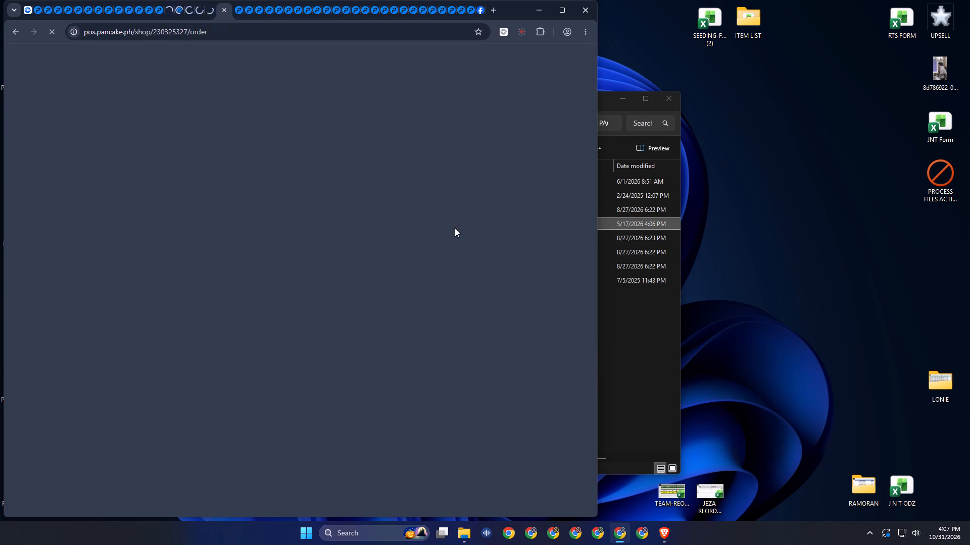
alt+click(508, 305)
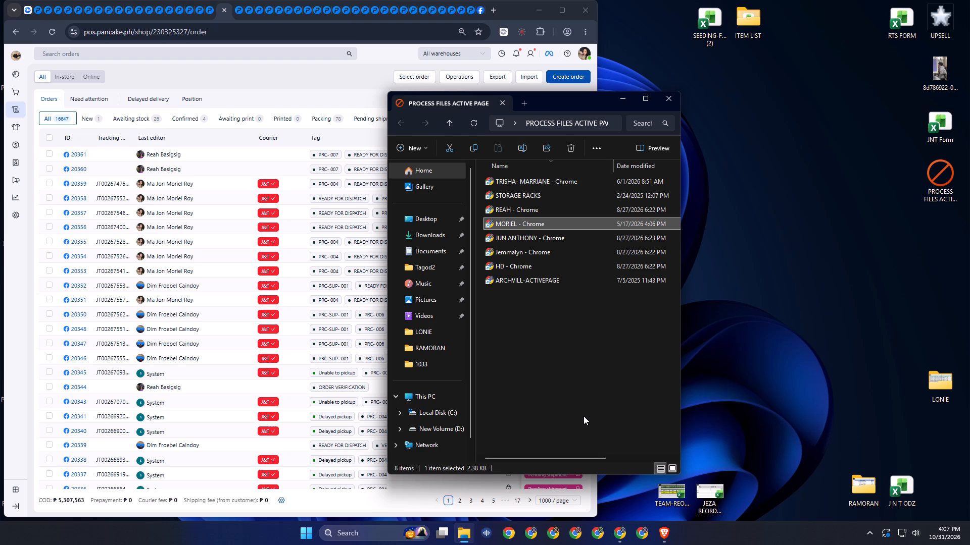
key(alt+Tab)
key(ctrl+Tab)
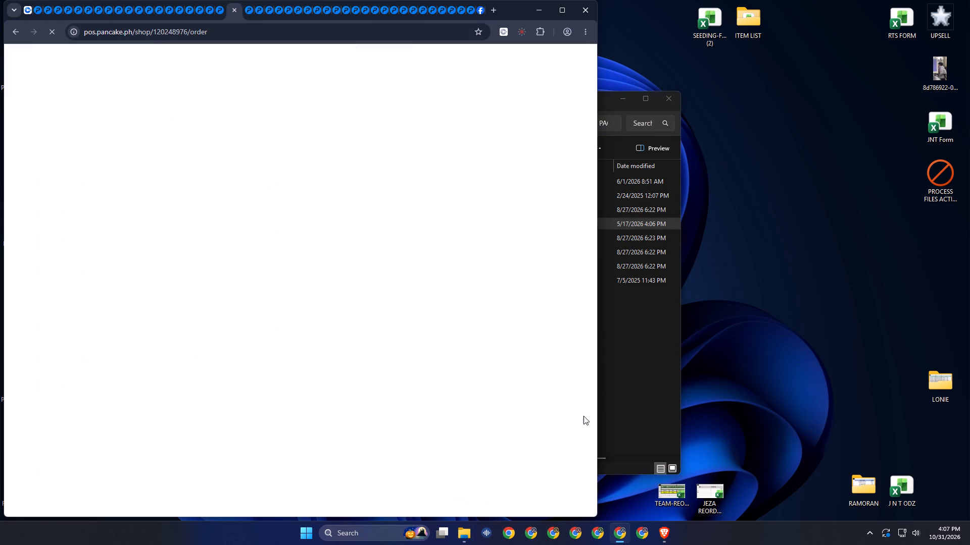
key(ctrl+Tab)
key(ctrl+Tab)
key(ctrl+Tab)
key(ctrl+Tab)
Maximize the browser window and return to the first shop's orders page.
click(565, 4)
key(ctrl+1)
key(ctrl+Tab)
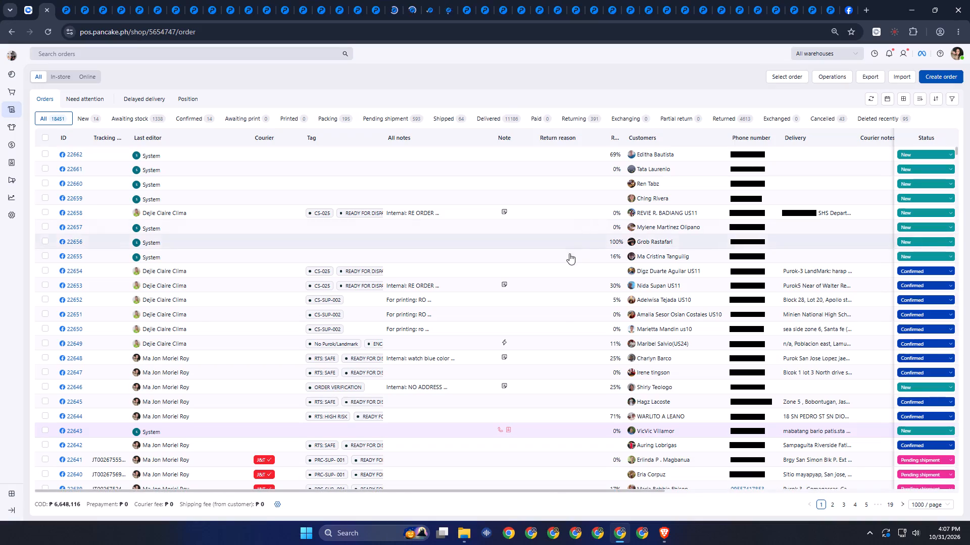
click(632, 257)
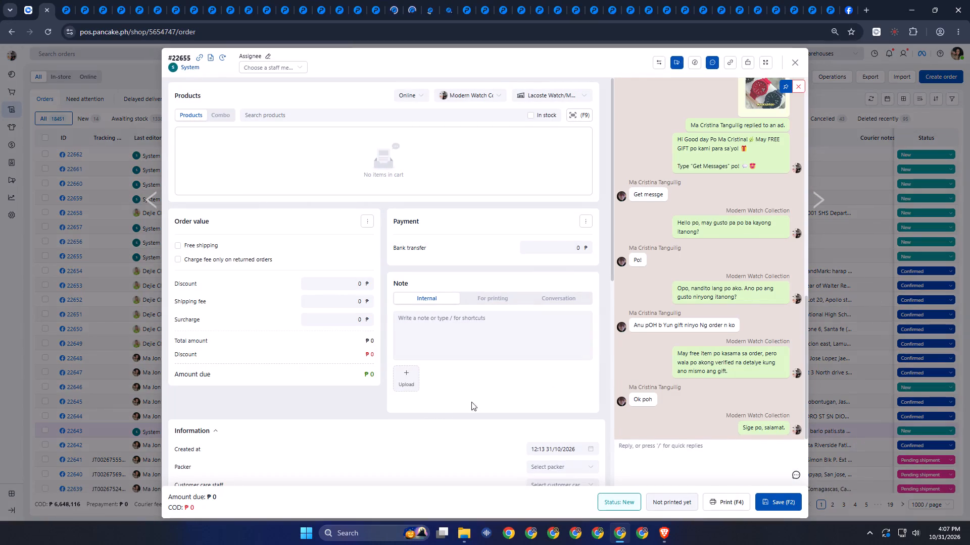
scroll(685, 384, up, 3)
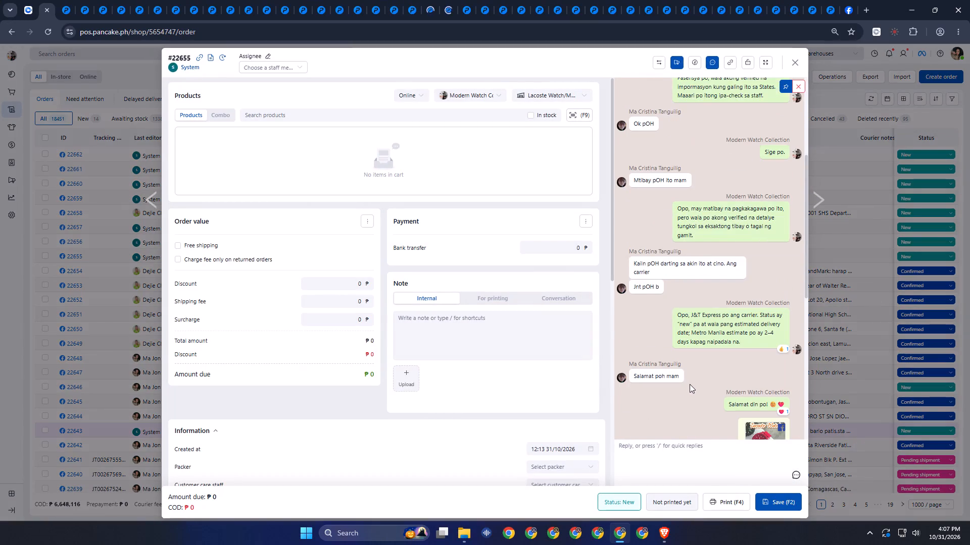
key(Escape)
Filter the first shop's orders to Confirmed.
drag(205, 119, 209, 116)
click(261, 79)
click(0, 335)
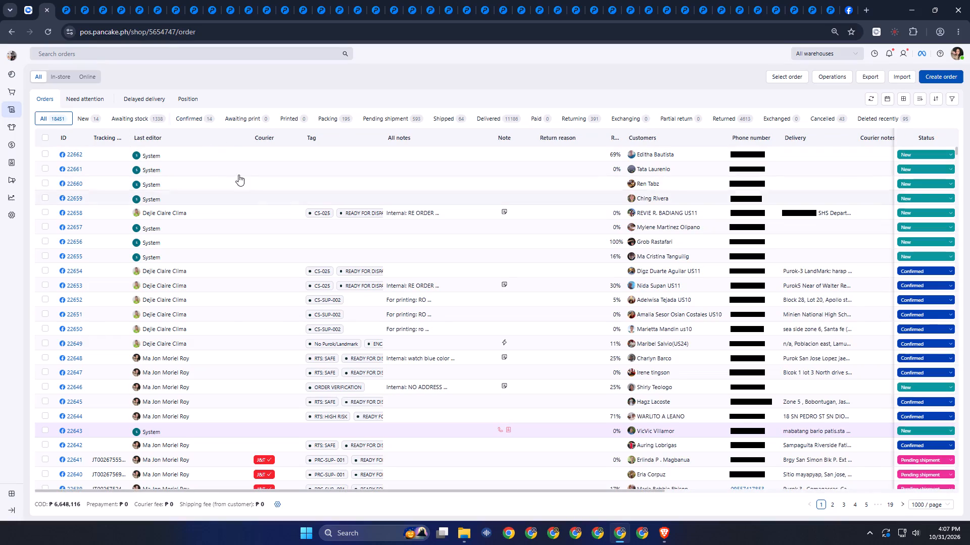
click(208, 124)
click(279, 81)
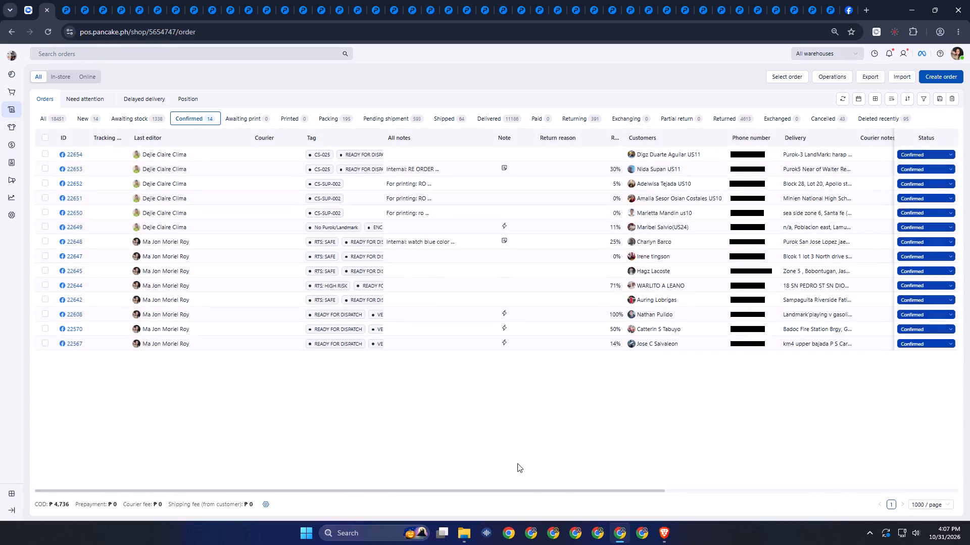
click(521, 471)
Select all the confirmed orders, check their details across the columns, and send them to J&T Phi.
click(46, 137)
click(219, 330)
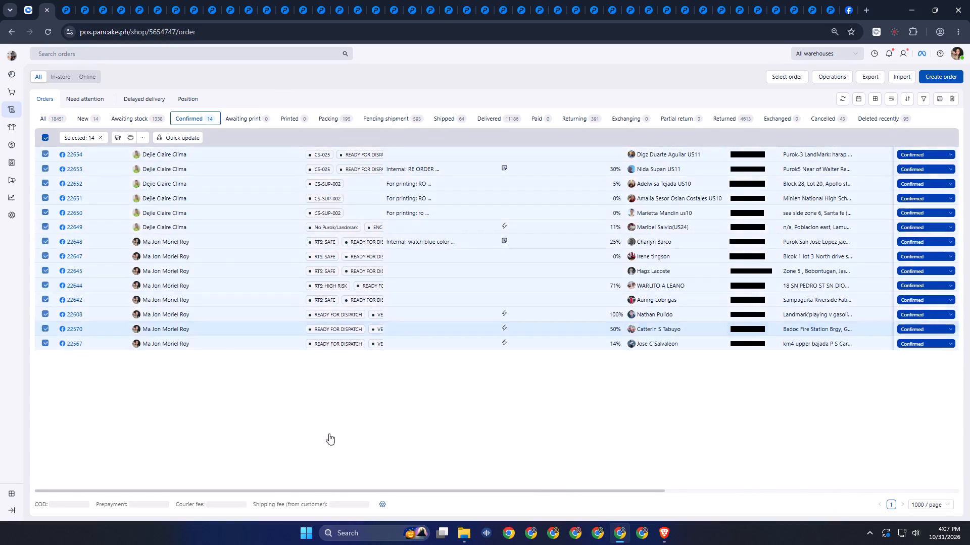
key(Escape)
drag(474, 492, 666, 488)
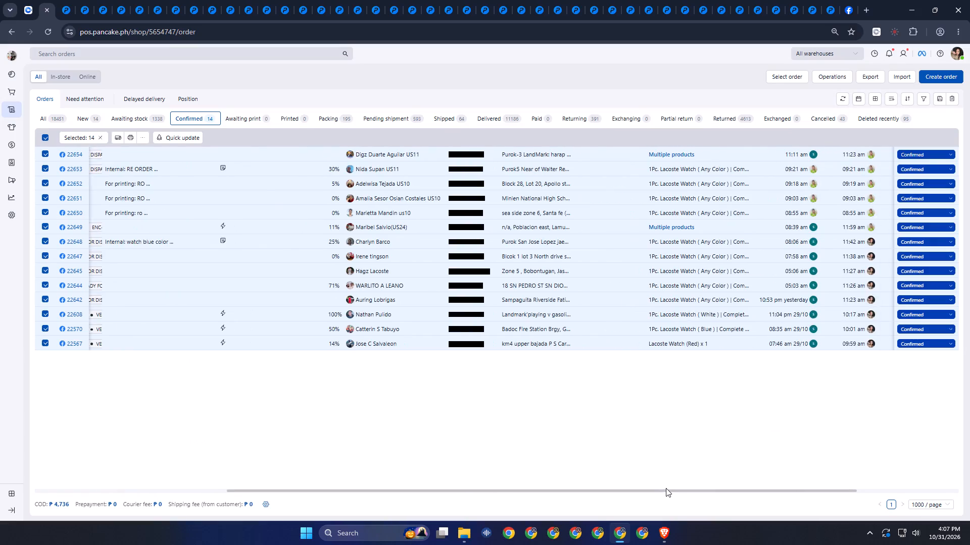
drag(666, 488, 65, 513)
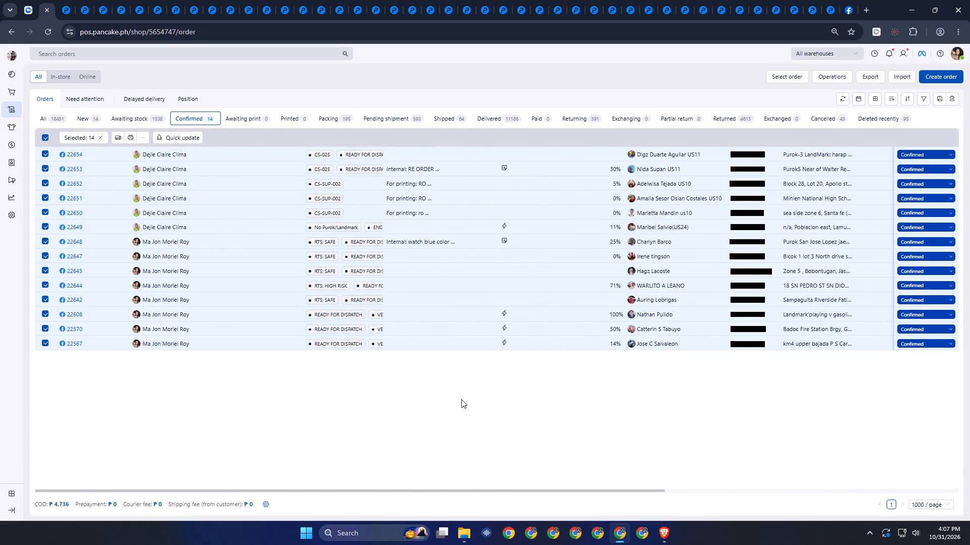
click(612, 454)
click(522, 413)
key(Escape)
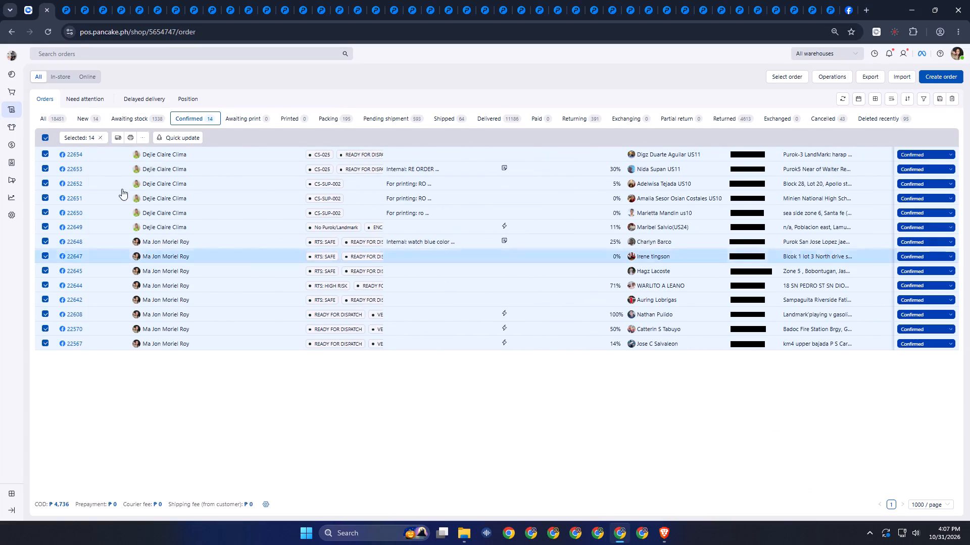
click(119, 139)
click(134, 152)
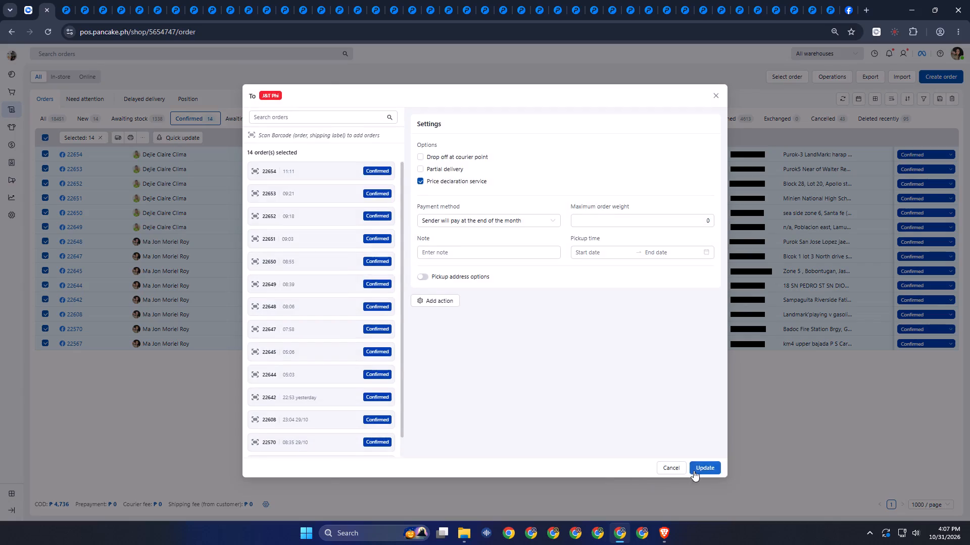
click(694, 470)
click(680, 458)
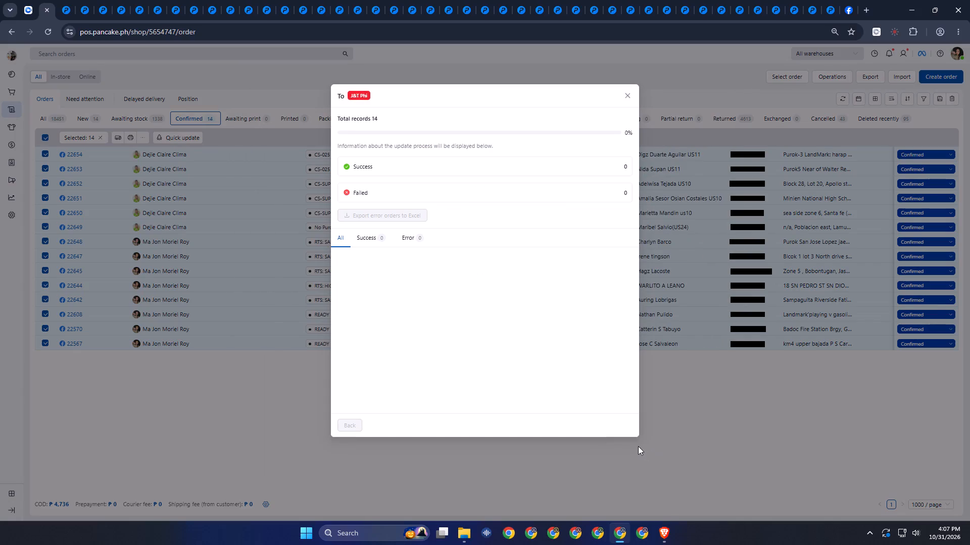
click(638, 446)
key(Escape)
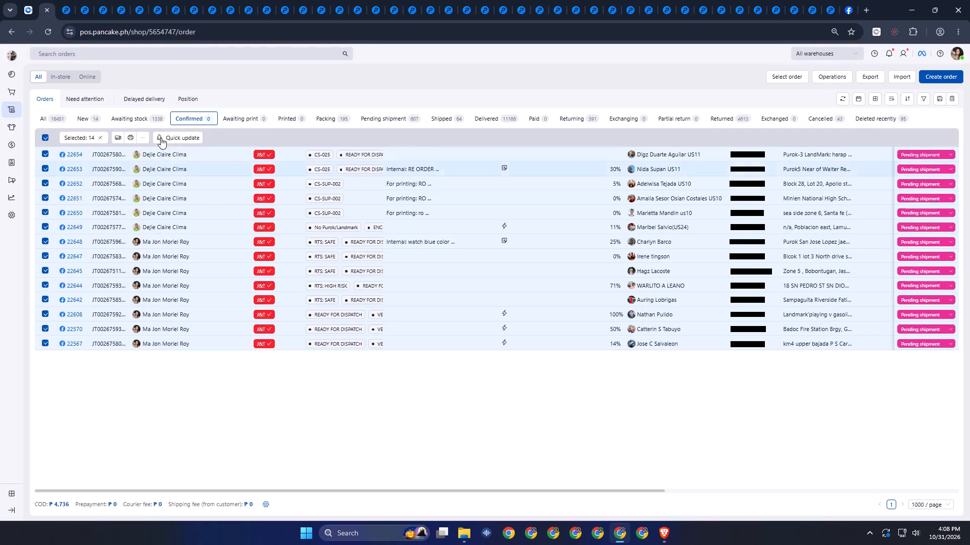
Add the PRC- 003 tag to the selected orders just sent to J&T Phi.
click(173, 141)
click(166, 169)
click(162, 149)
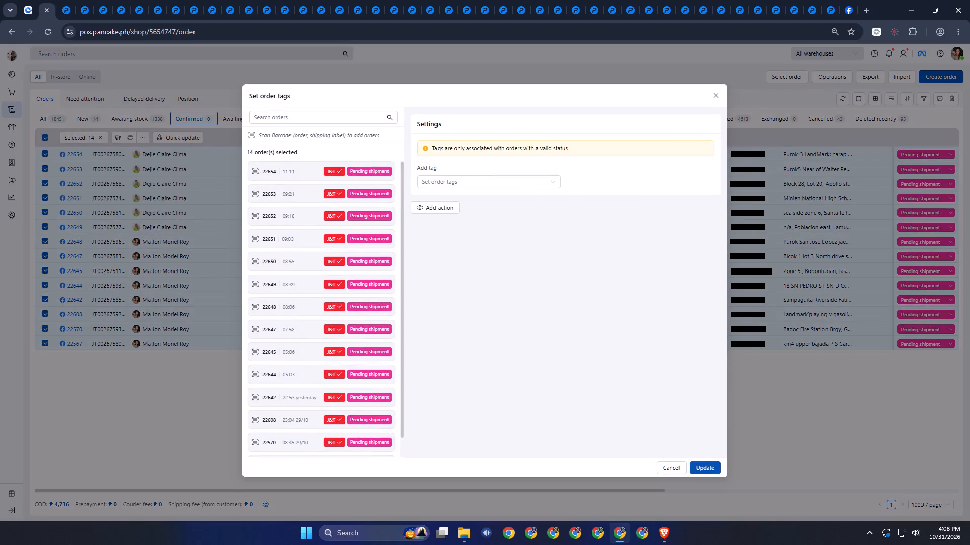
click(513, 180)
key(r)
key(c)
key(3)
click(504, 196)
click(702, 468)
click(709, 460)
Check the following shops' orders pages in turn for confirmed orders, ending on shop 230366173.
key(ctrl+Tab)
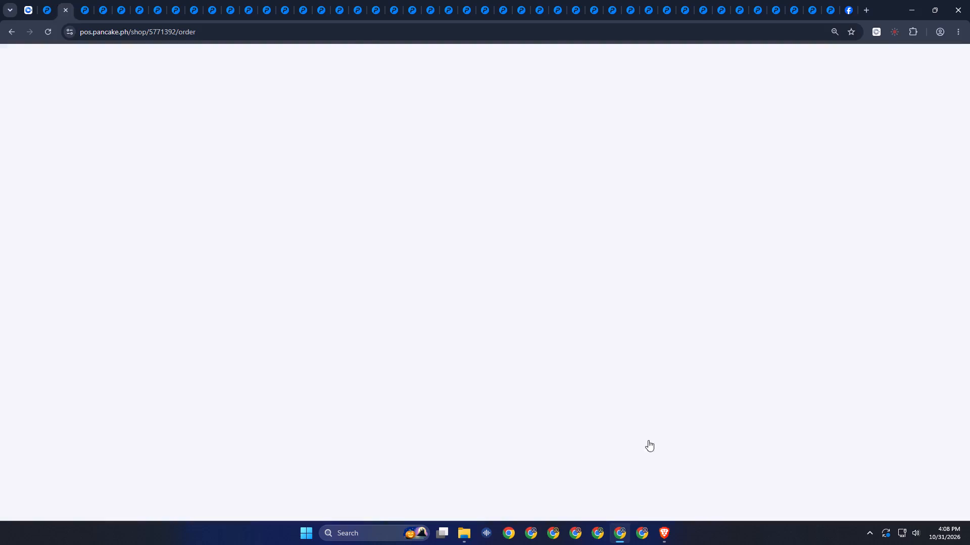
key(ctrl+Tab)
key(ctrl+Tab)
key(ctrl+Tab)
key(ctrl+Tab)
key(ctrl+Tab)
key(ctrl+Tab)
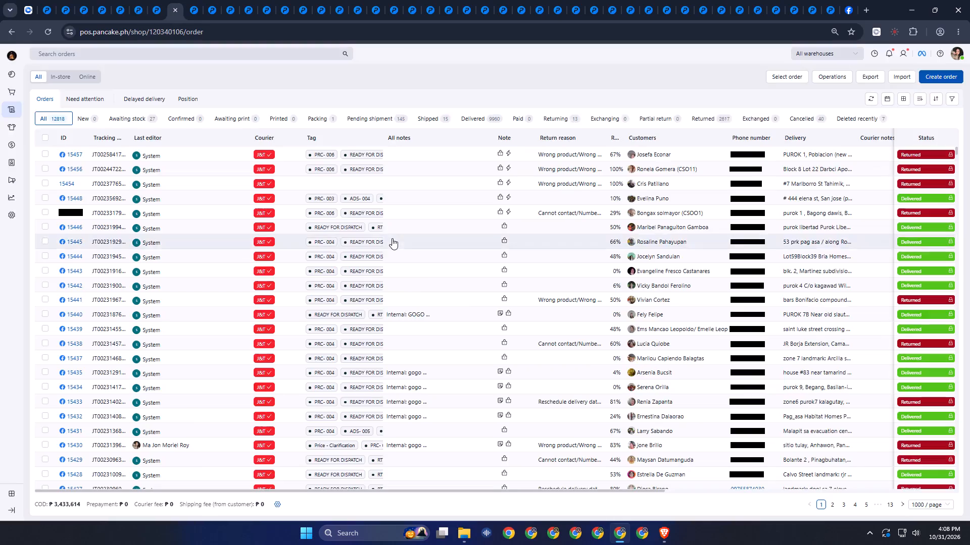
key(ctrl+Tab)
key(ctrl+Tab)
key(ctrl+Tab)
key(ctrl+Tab)
key(ctrl+shift+Tab)
key(ctrl+shift+Tab)
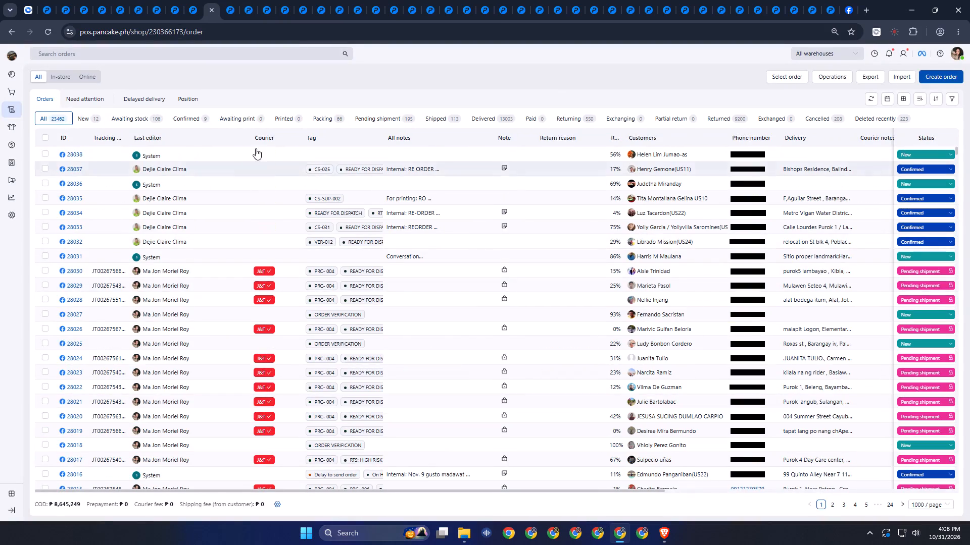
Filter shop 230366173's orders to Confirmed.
click(209, 116)
click(269, 75)
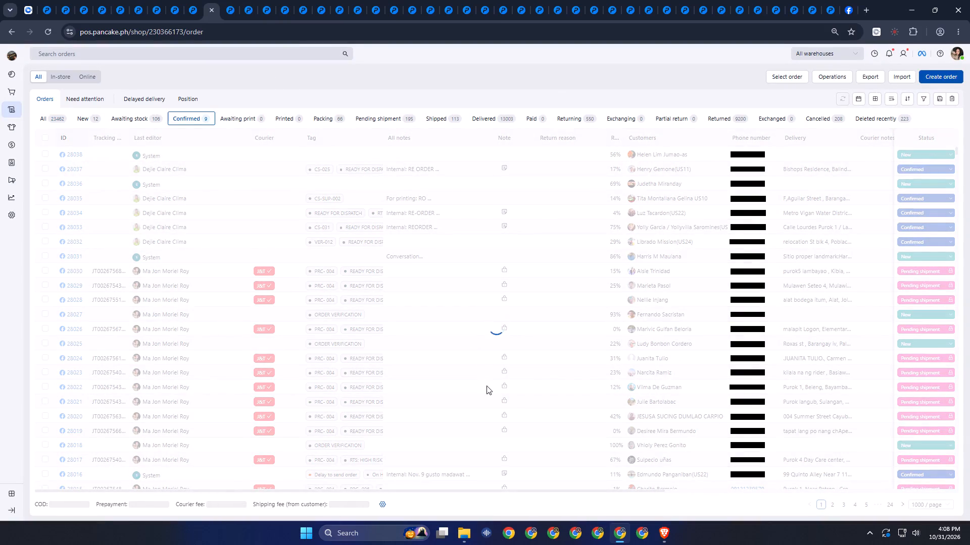
click(484, 431)
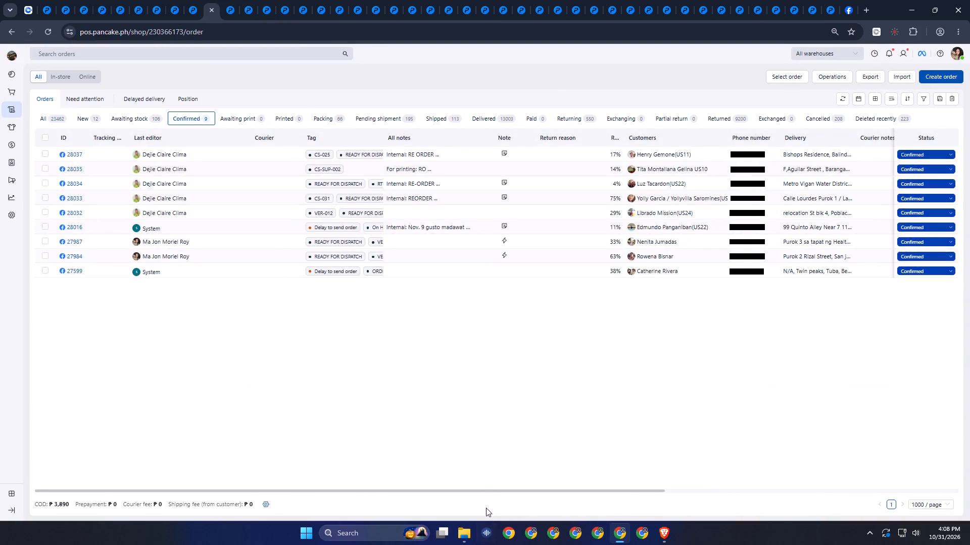
Select the confirmed orders except 28016 and 27599, which are tagged Delay to send order, and send them to J&T Phi.
drag(489, 492, 901, 477)
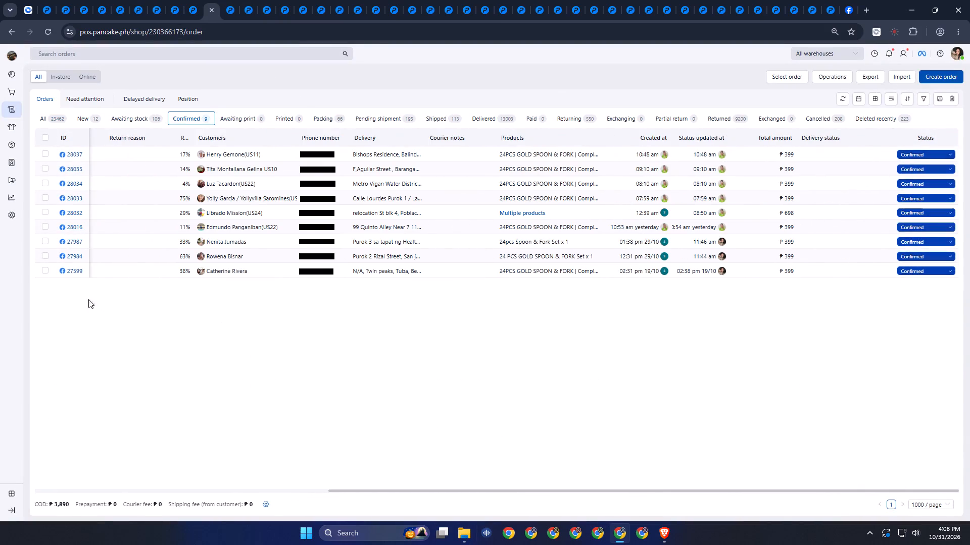
click(43, 254)
key(Escape)
click(46, 240)
click(92, 297)
key(Escape)
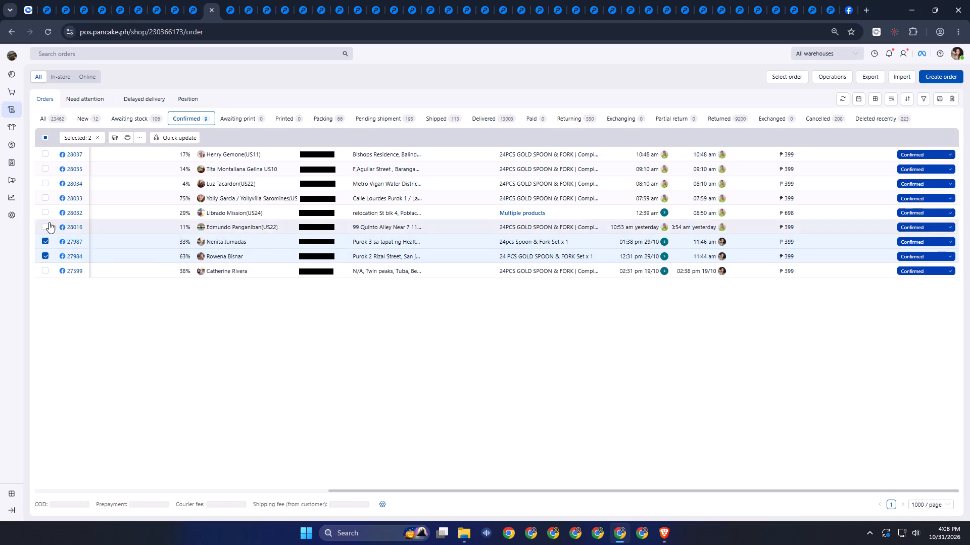
click(47, 210)
shift+click(47, 158)
drag(130, 309, 145, 329)
key(Escape)
click(272, 393)
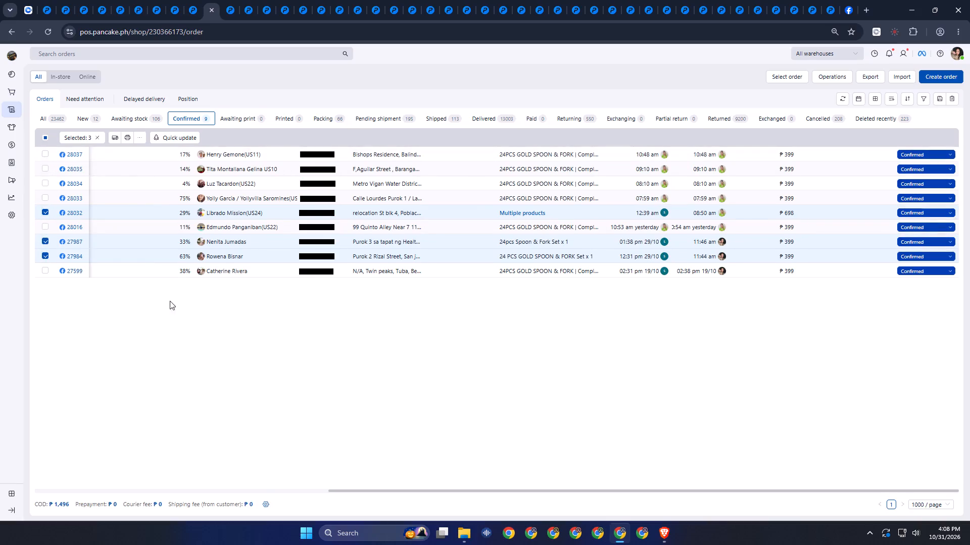
shift+click(46, 153)
click(176, 358)
key(Escape)
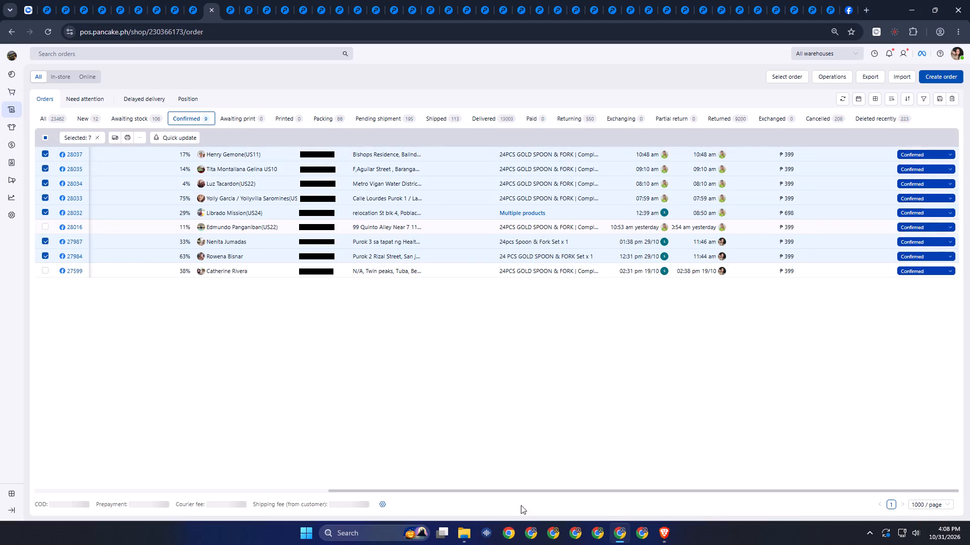
drag(518, 490, 0, 446)
drag(329, 344, 338, 342)
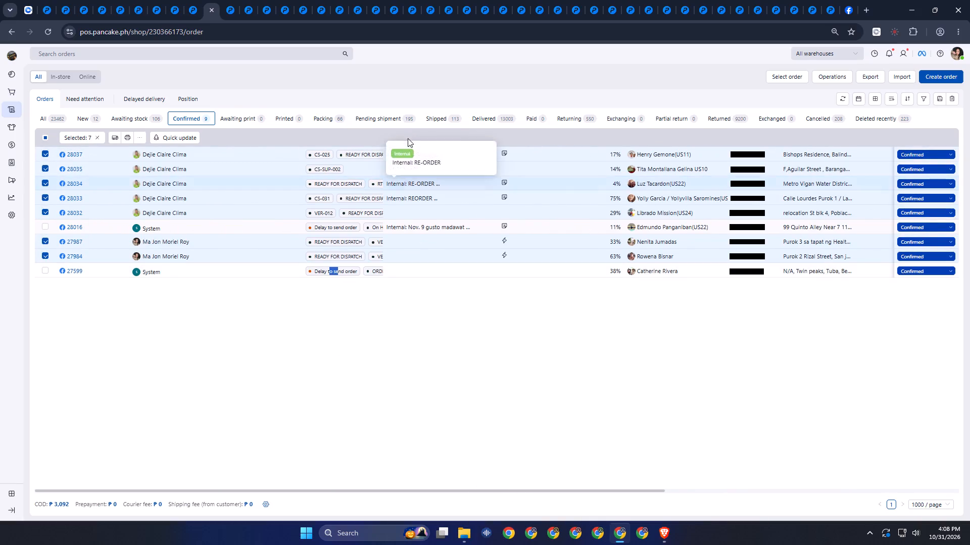
drag(464, 463, 469, 462)
click(113, 142)
click(124, 149)
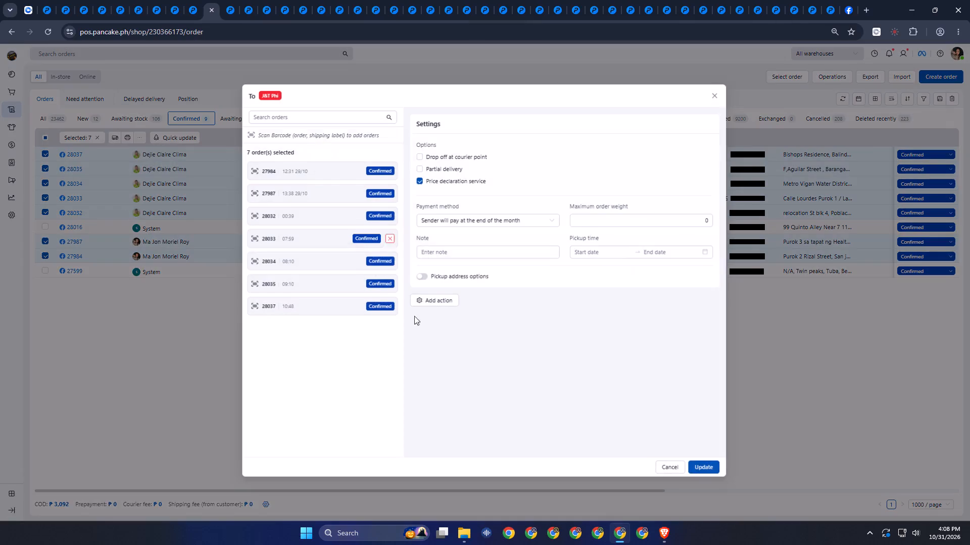
click(712, 467)
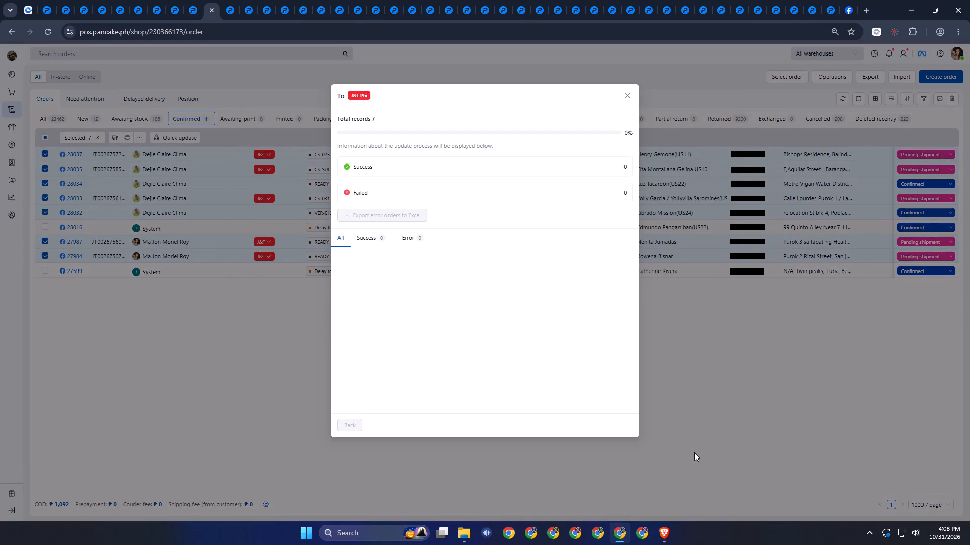
click(637, 430)
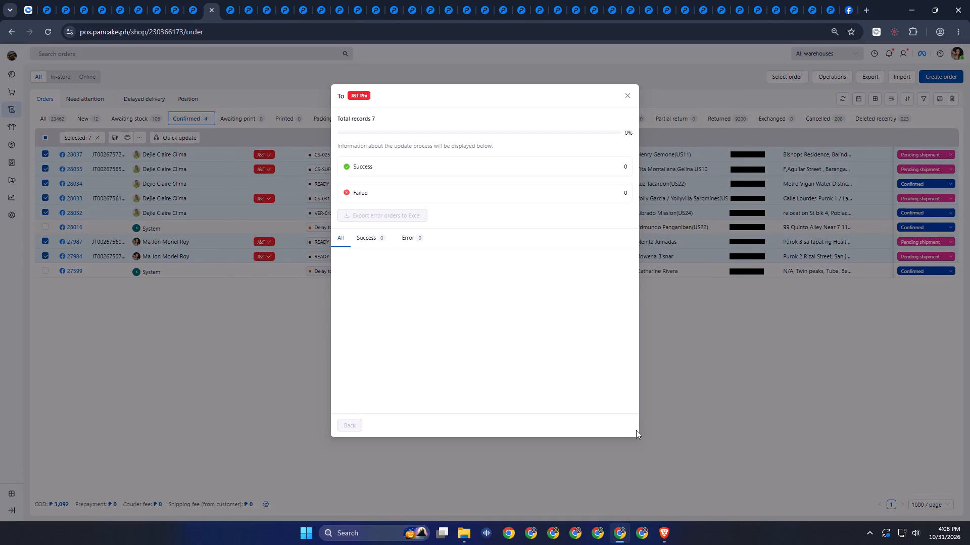
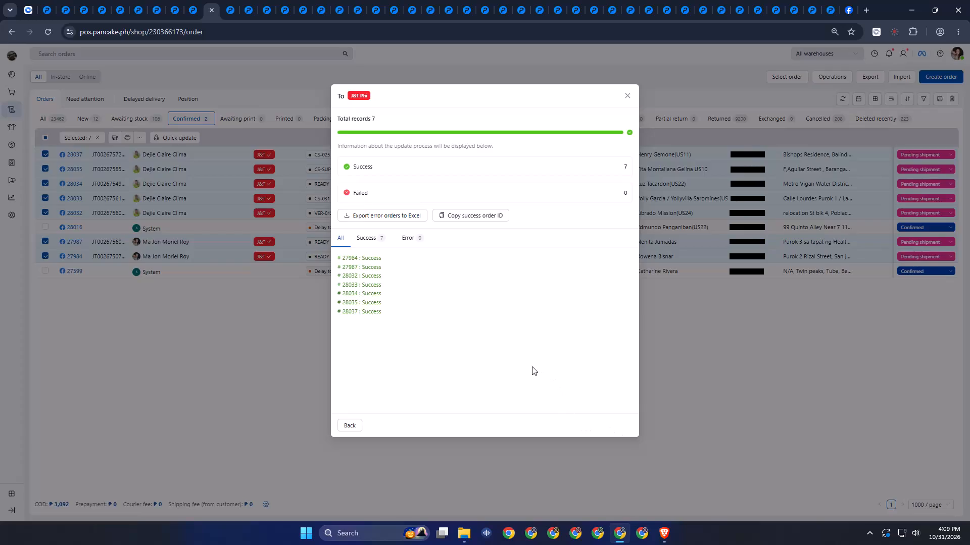
click(541, 409)
key(Escape)
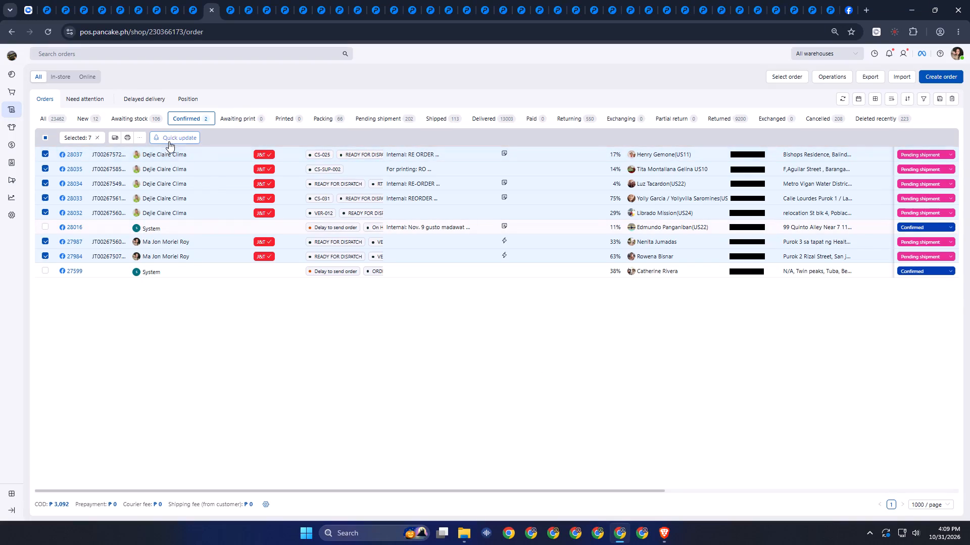
click(169, 141)
click(164, 162)
click(168, 157)
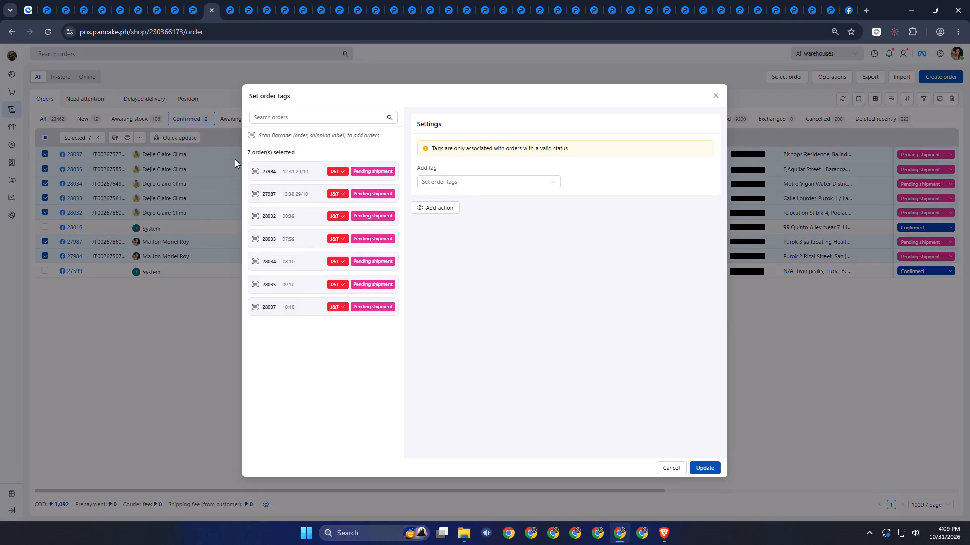
click(453, 185)
key(r)
key(c)
key(3)
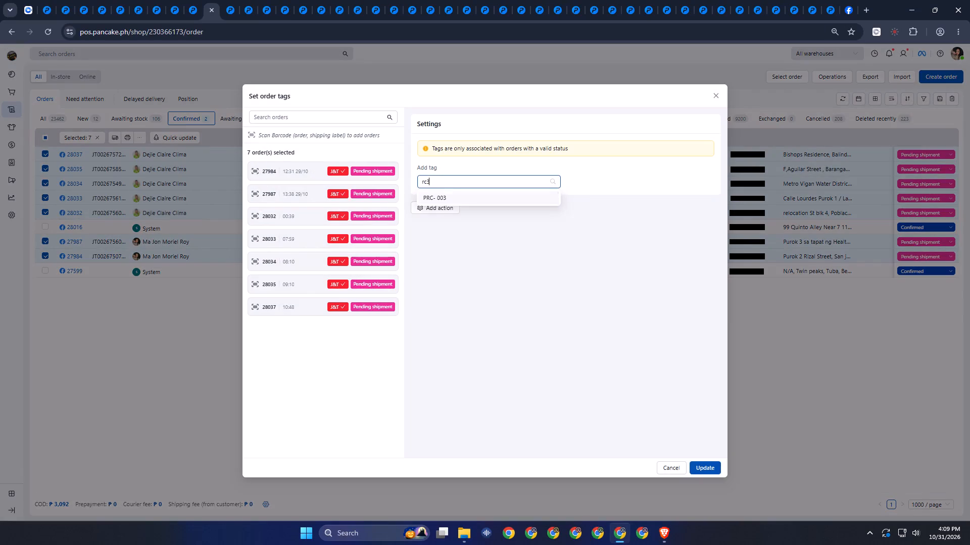
click(454, 200)
click(700, 466)
click(687, 448)
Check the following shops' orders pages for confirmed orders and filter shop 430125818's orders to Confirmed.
key(ctrl+Tab)
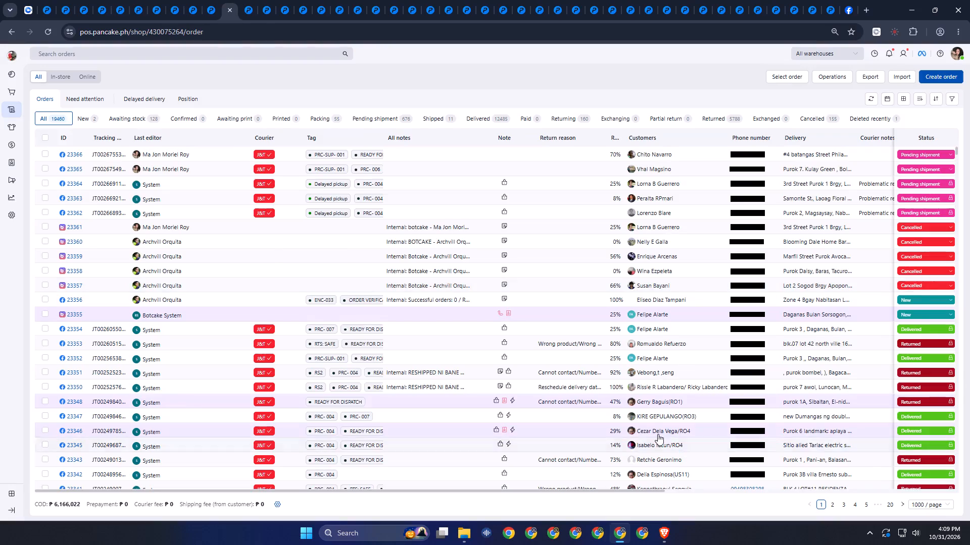
key(ctrl+Tab)
key(ctrl+Tab)
key(ctrl+shift+Tab)
click(185, 125)
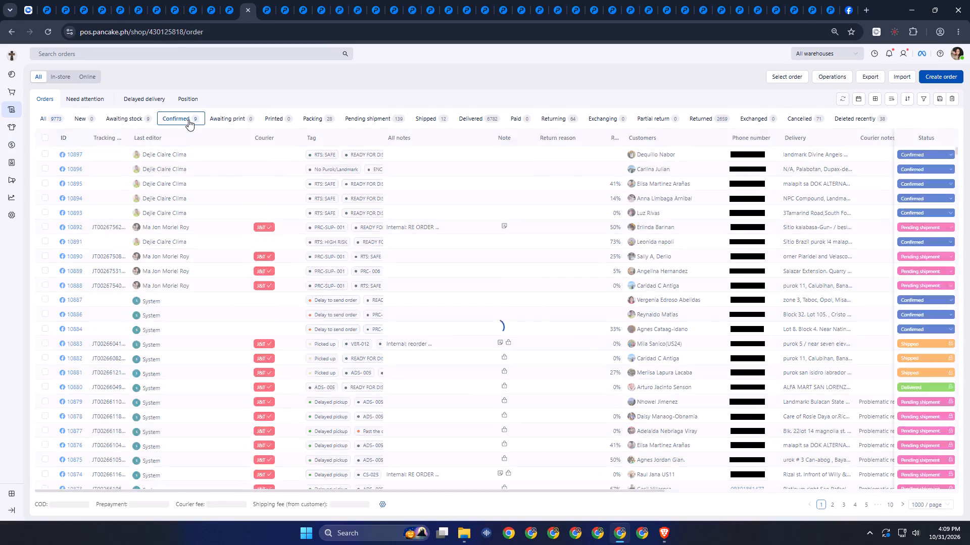
click(323, 88)
click(367, 520)
key(Escape)
click(383, 453)
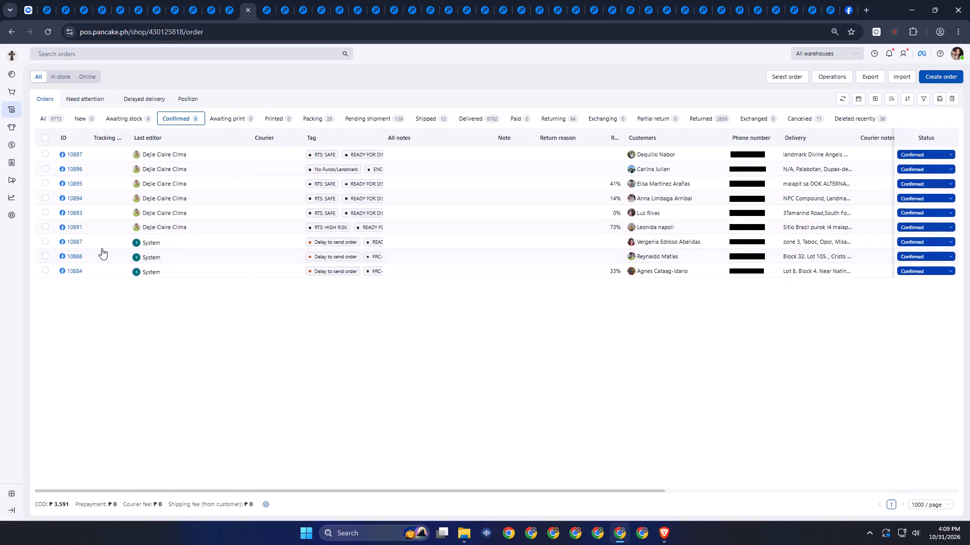
Select confirmed orders 10897 through 10891, leaving out the three tagged Delay to send order, and send them to J&T Phi.
click(43, 228)
shift+click(46, 156)
click(172, 355)
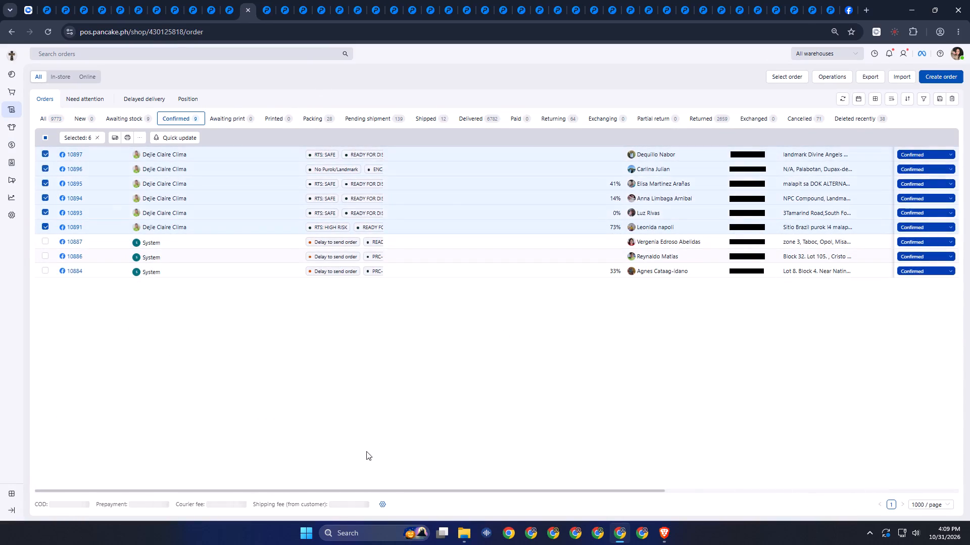
key(Escape)
drag(546, 489, 0, 366)
drag(337, 342, 424, 332)
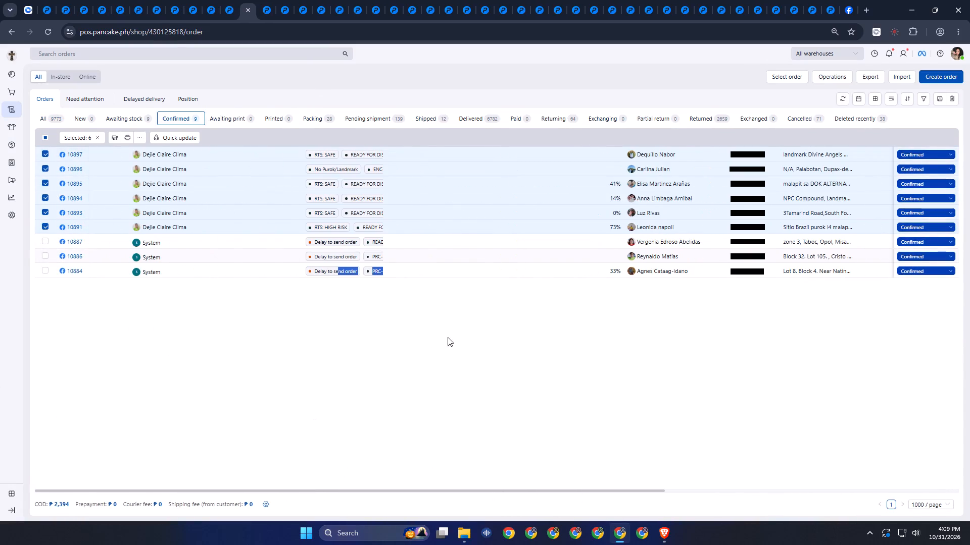
key(alt+Tab)
key(alt+Tab)
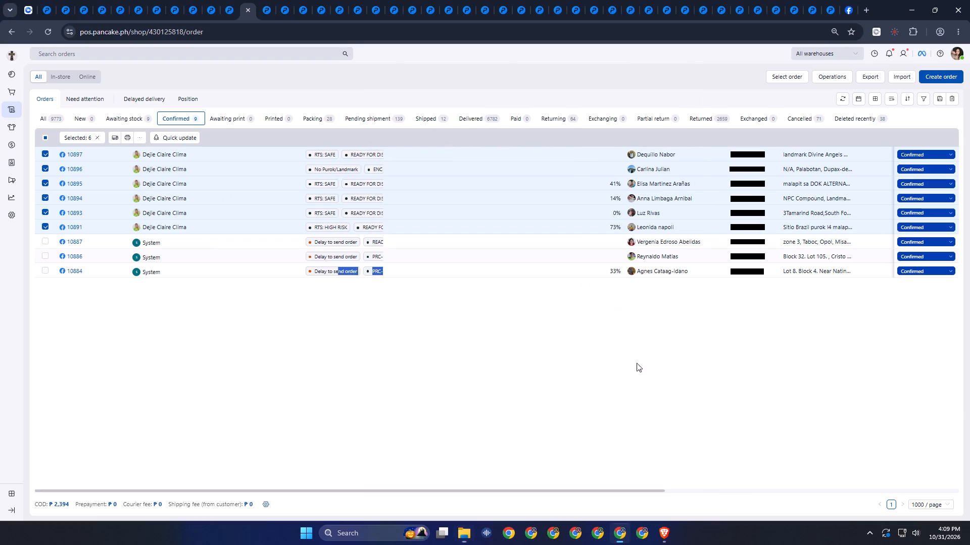
click(765, 428)
key(Escape)
click(114, 139)
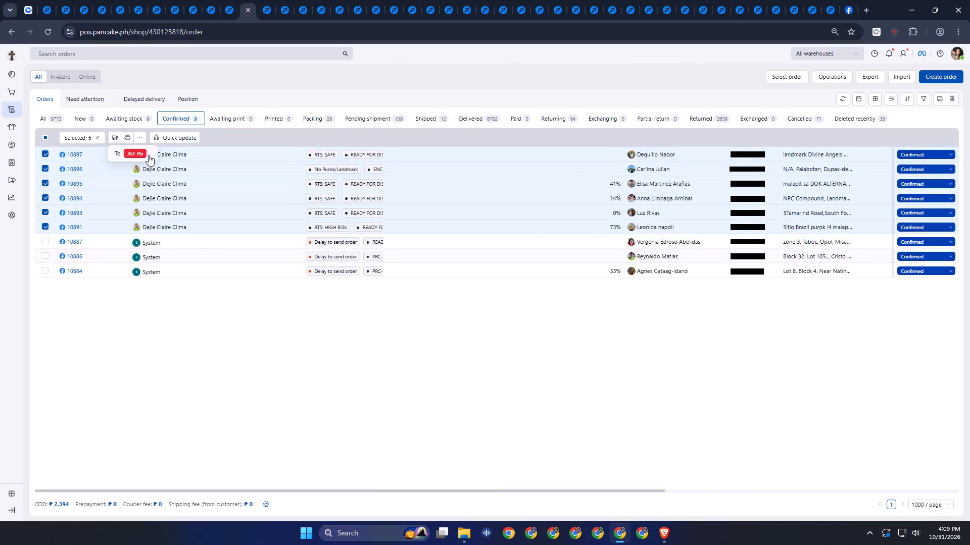
click(149, 155)
click(701, 467)
click(688, 464)
key(alt+Tab)
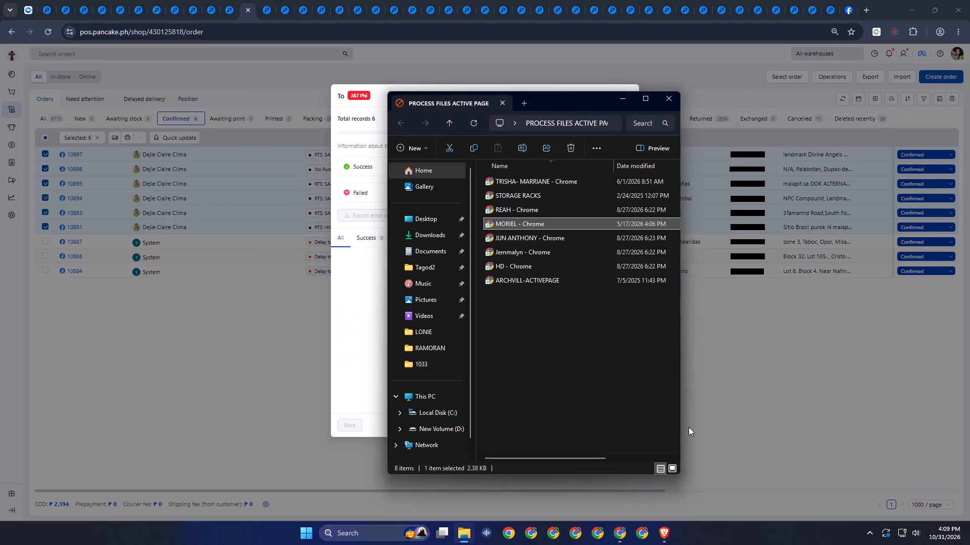
click(712, 392)
key(Escape)
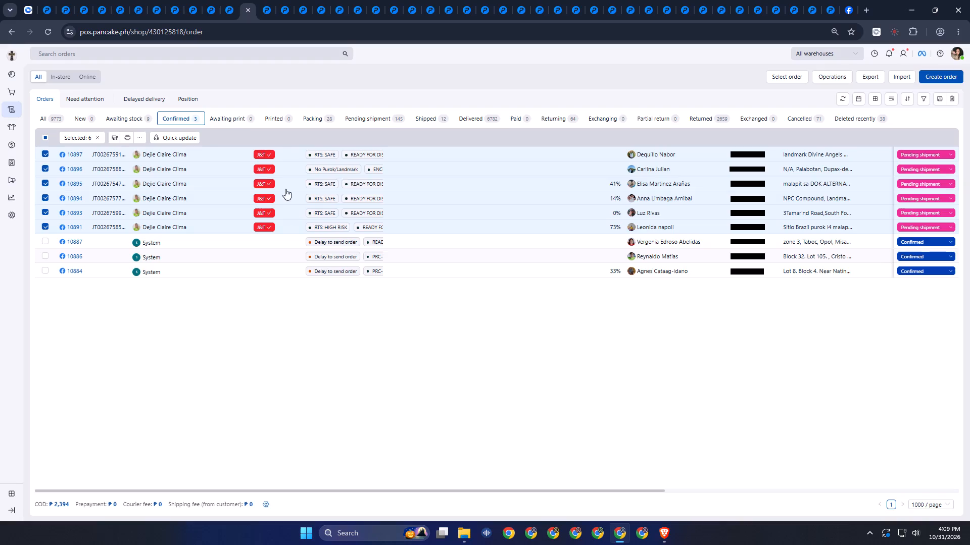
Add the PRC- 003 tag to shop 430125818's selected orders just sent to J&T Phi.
click(188, 138)
click(168, 164)
click(179, 156)
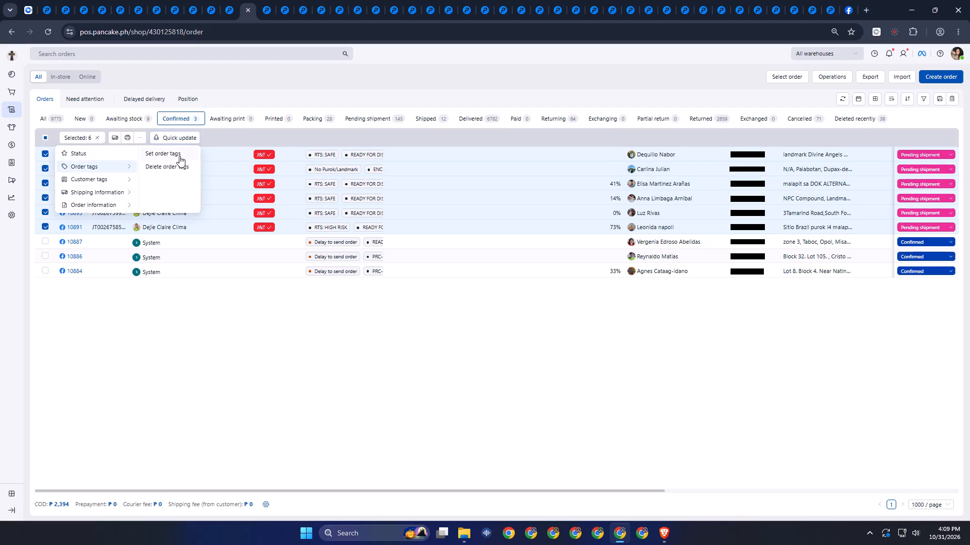
click(458, 187)
key(r)
key(c)
key(3)
click(456, 197)
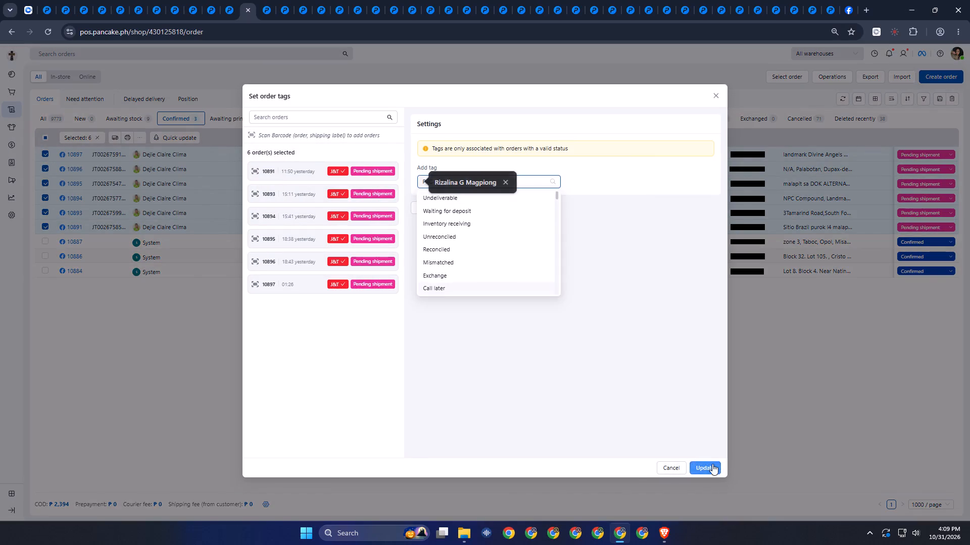
click(712, 464)
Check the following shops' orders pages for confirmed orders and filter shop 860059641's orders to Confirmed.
key(ctrl+Tab)
key(ctrl+Tab)
key(ctrl+Tab)
key(ctrl+Tab)
key(ctrl+Tab)
key(ctrl+shift+Tab)
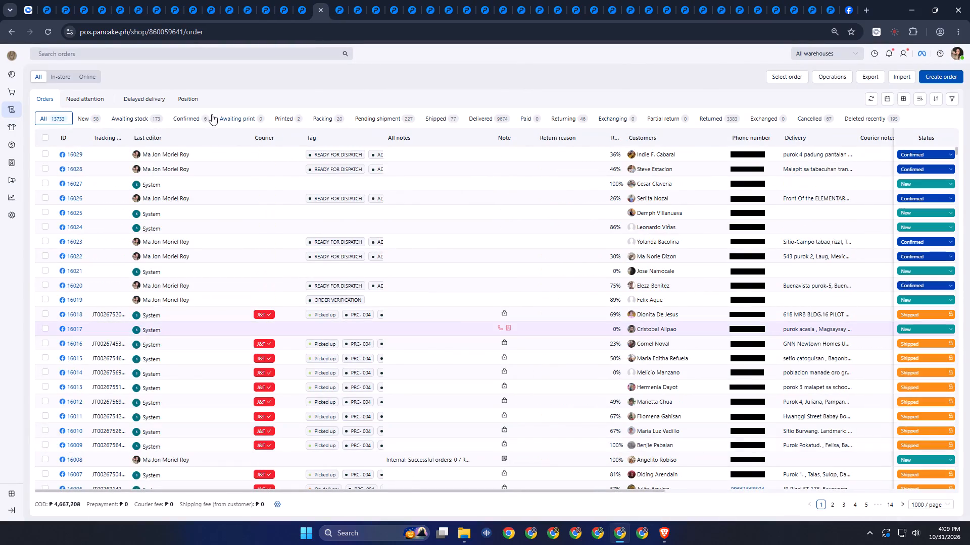
click(203, 119)
click(304, 79)
drag(0, 331, 5, 326)
click(530, 420)
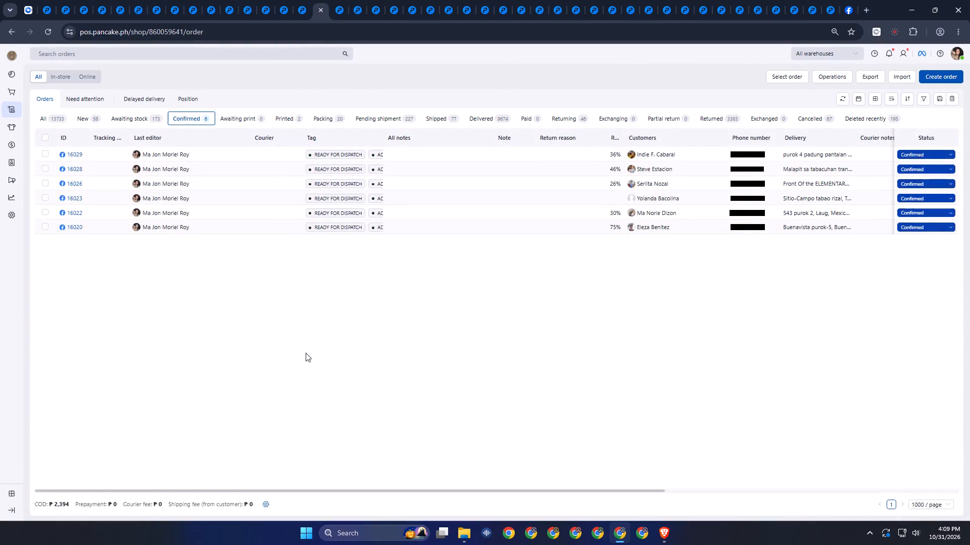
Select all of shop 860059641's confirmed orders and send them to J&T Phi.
click(45, 135)
click(218, 349)
key(Escape)
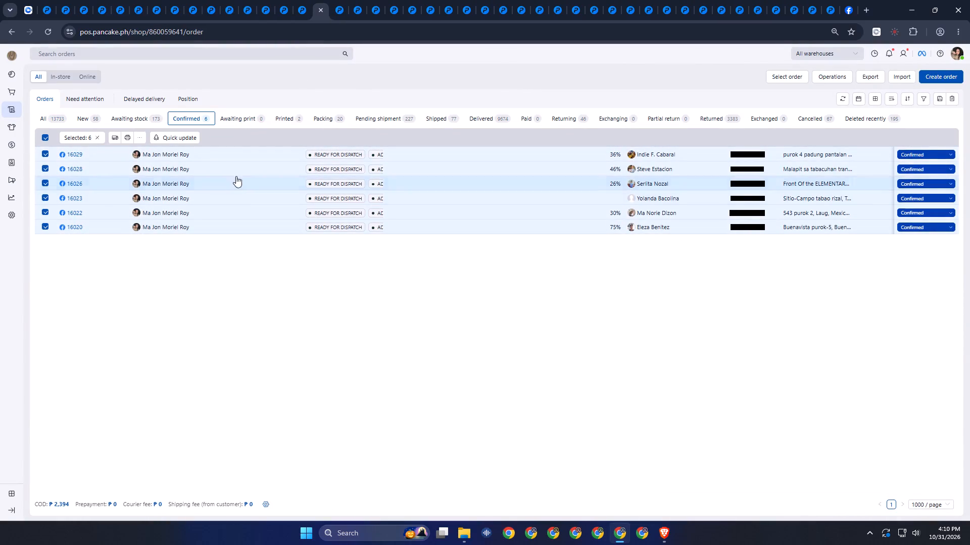
click(114, 139)
click(138, 148)
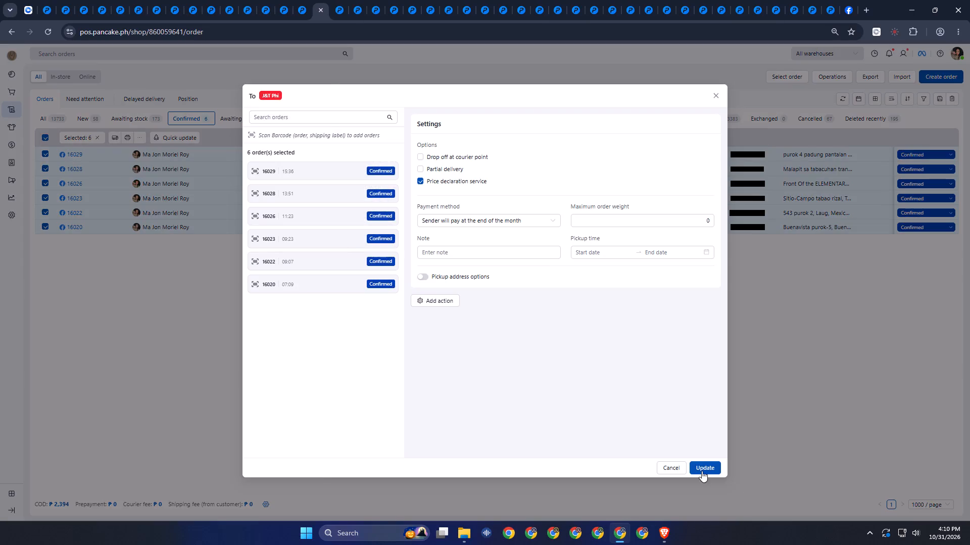
double_click(702, 471)
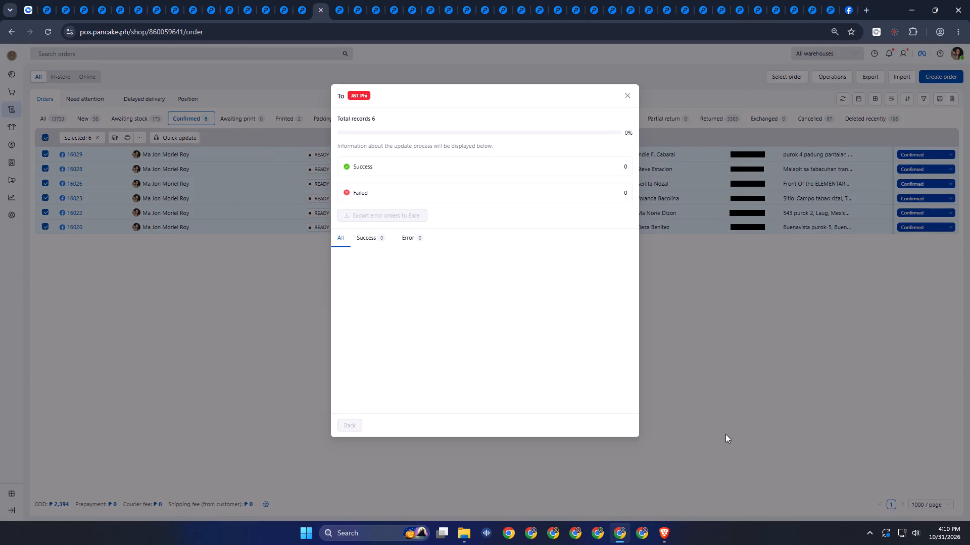
click(571, 392)
key(Escape)
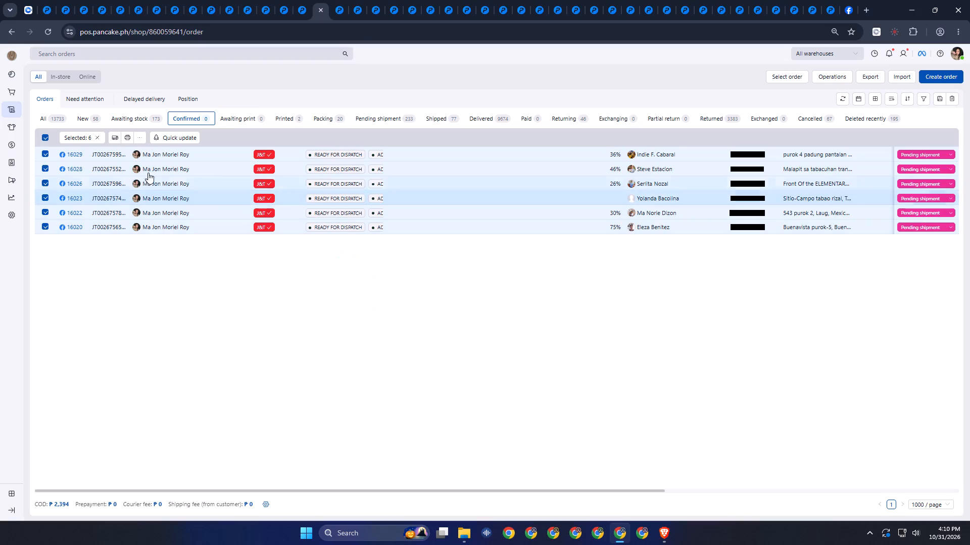
click(182, 135)
click(165, 161)
click(167, 151)
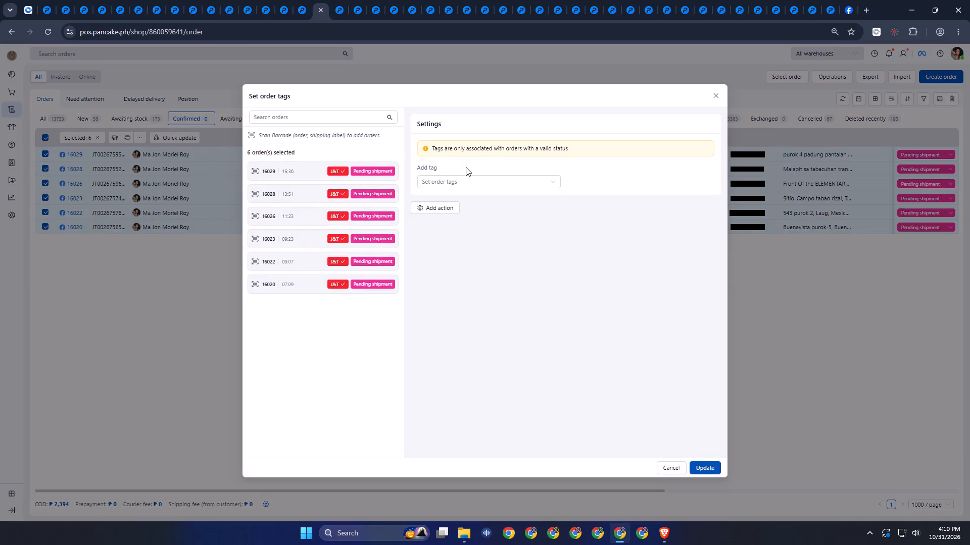
click(470, 184)
key(r)
key(c)
key(3)
click(450, 198)
click(712, 473)
click(769, 464)
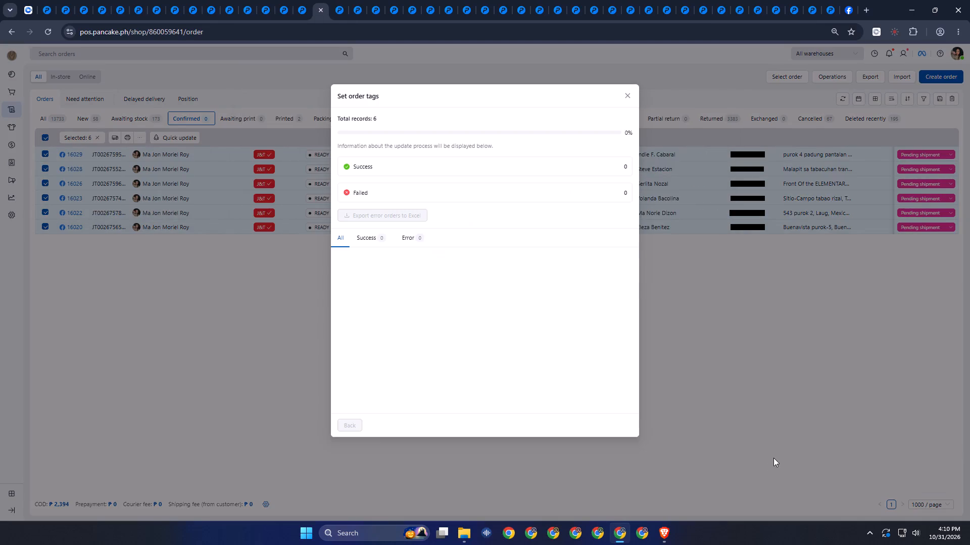
key(ctrl+Tab)
key(ctrl+Tab)
key(ctrl+Tab)
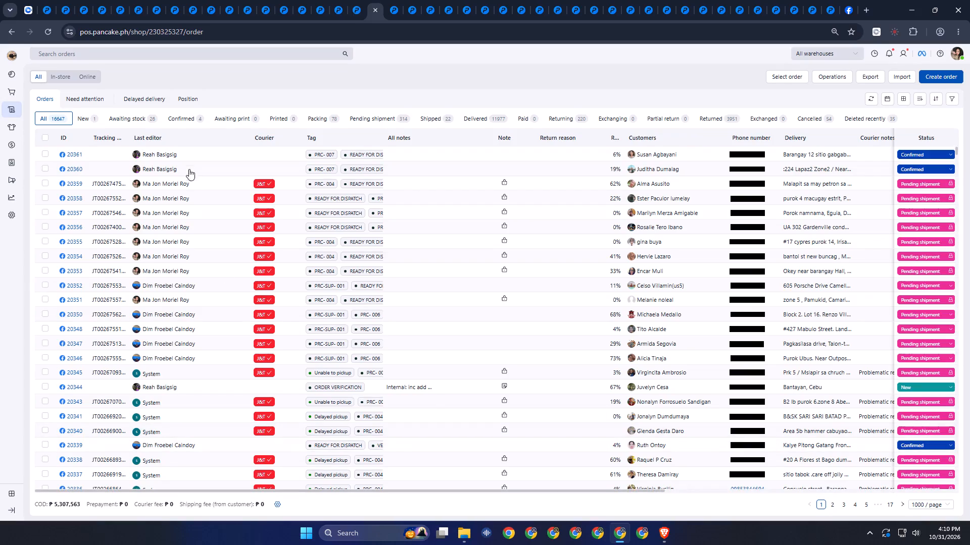
click(191, 121)
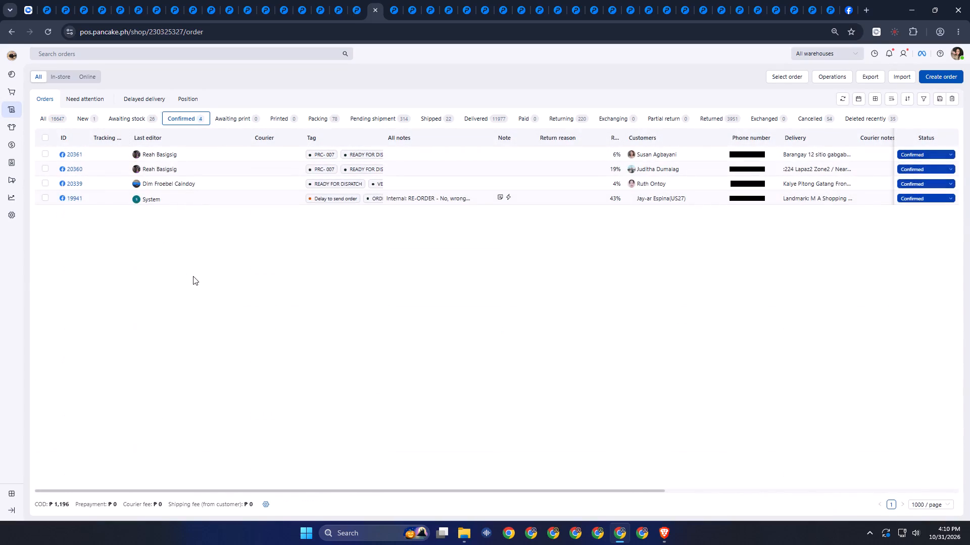
click(193, 276)
Select confirmed orders 20361, 20360 and 20339, leaving out 19941 tagged Delay to send order, and send them to J&T Phi.
click(45, 183)
shift+click(46, 158)
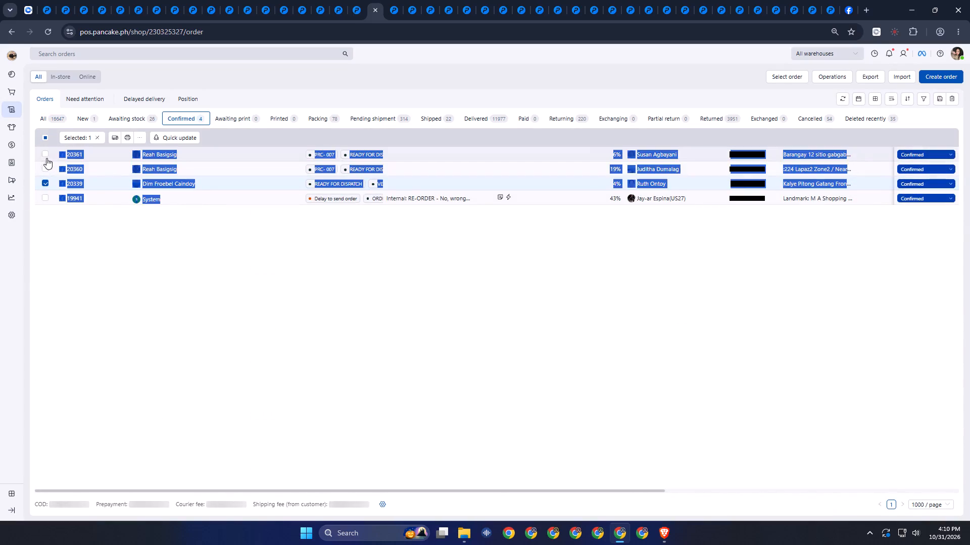
click(68, 208)
key(Escape)
shift+click(47, 153)
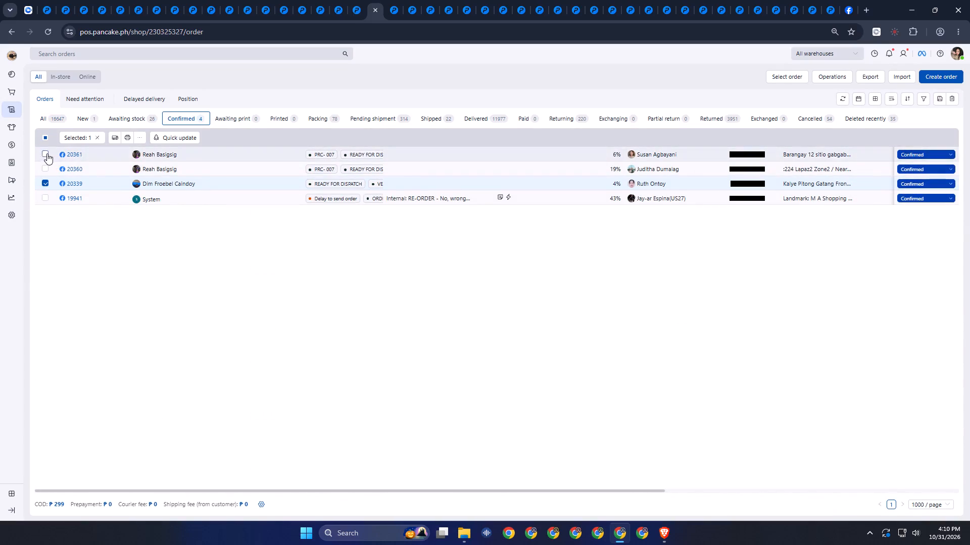
shift+drag(120, 239, 121, 247)
key(Escape)
drag(469, 492, 892, 508)
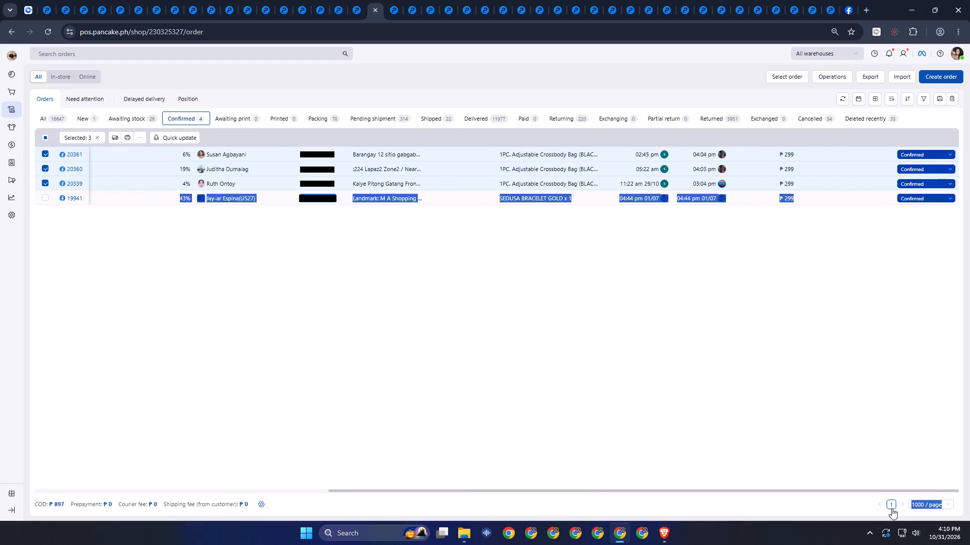
drag(892, 508, 0, 501)
click(501, 420)
click(509, 419)
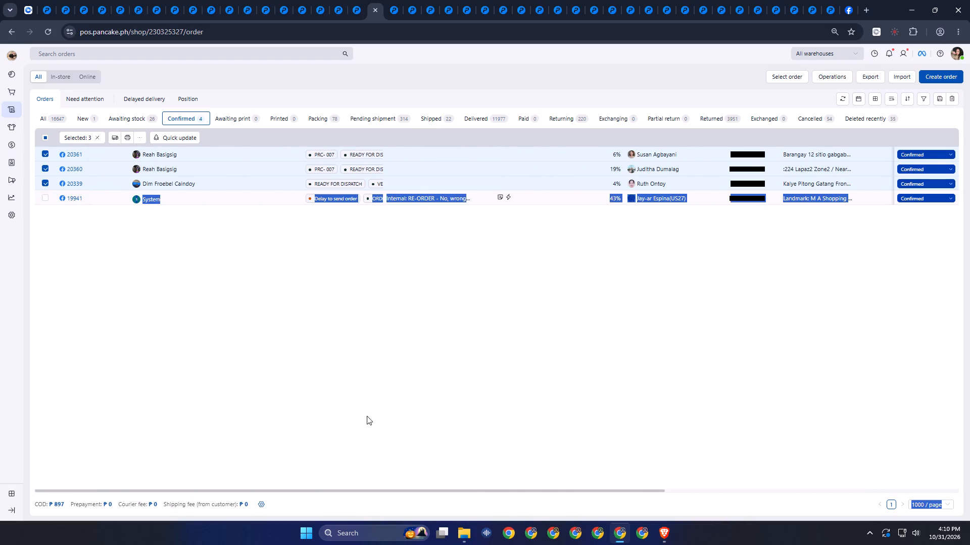
click(117, 137)
click(129, 150)
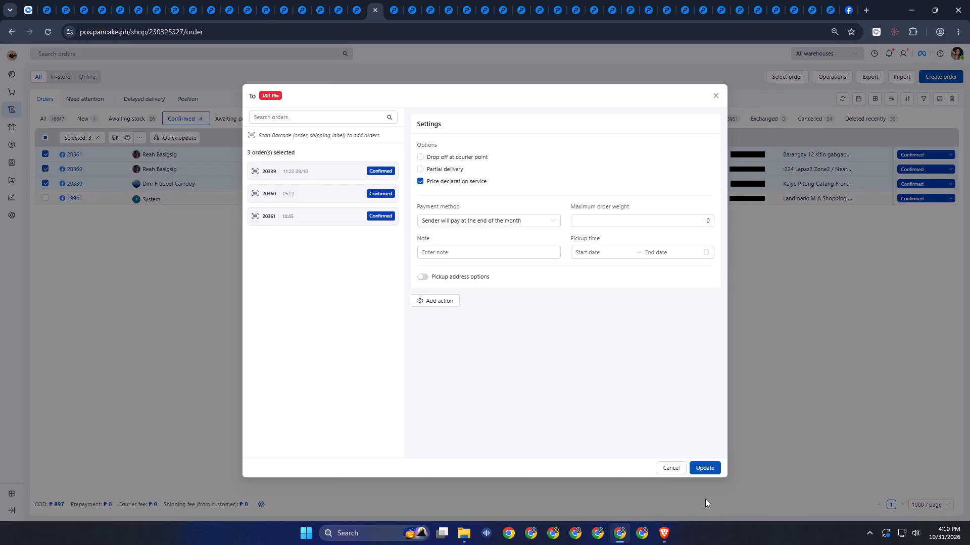
click(703, 471)
click(626, 416)
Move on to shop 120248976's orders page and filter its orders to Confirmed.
key(ctrl+Tab)
key(ctrl+Tab)
key(ctrl+Tab)
key(ctrl+shift+Tab)
key(ctrl+shift+Tab)
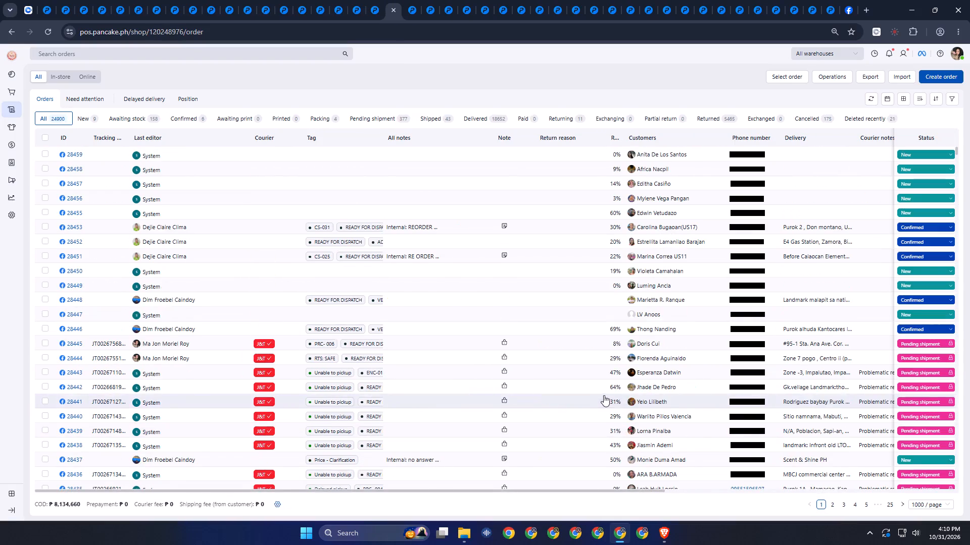
click(184, 120)
click(355, 92)
click(0, 351)
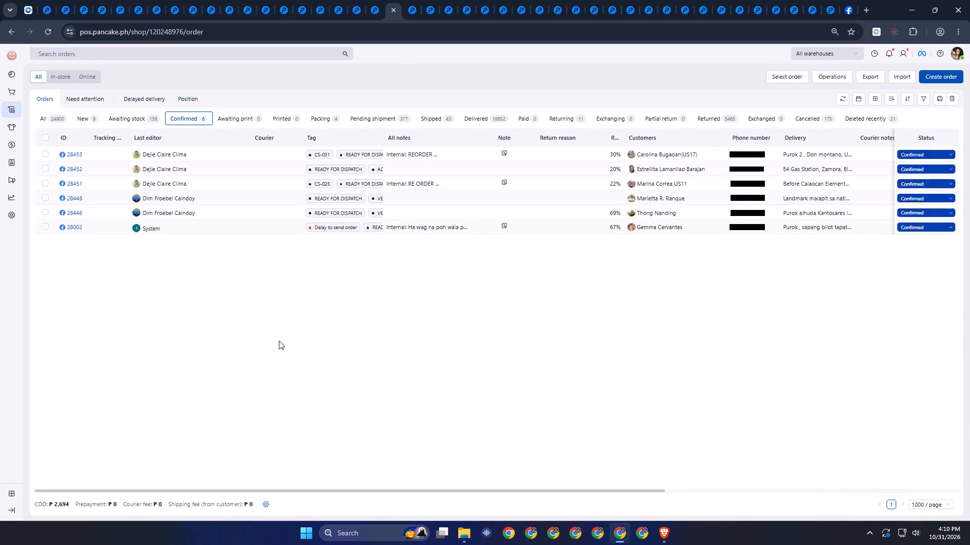
Select confirmed orders 28453 through 28446, leaving out 28002 tagged Delay to send order, and send them to J&T Phi.
click(46, 209)
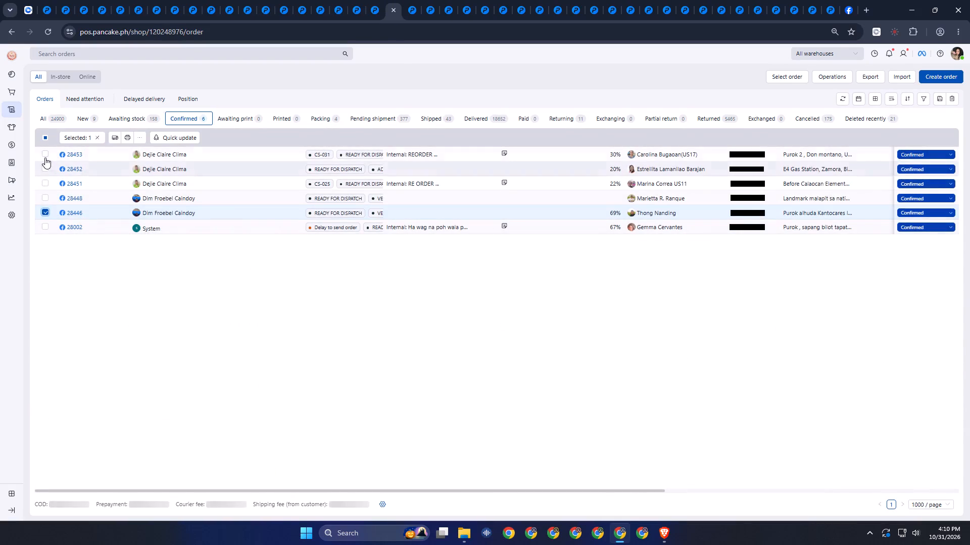
shift+click(45, 157)
drag(119, 278, 121, 283)
key(Escape)
click(472, 477)
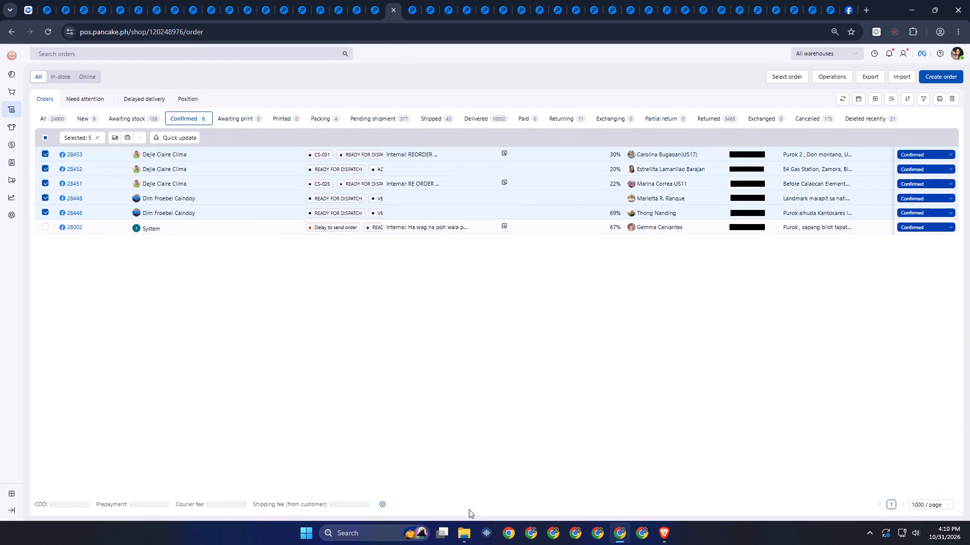
drag(477, 492, 0, 484)
drag(404, 452, 436, 447)
double_click(487, 445)
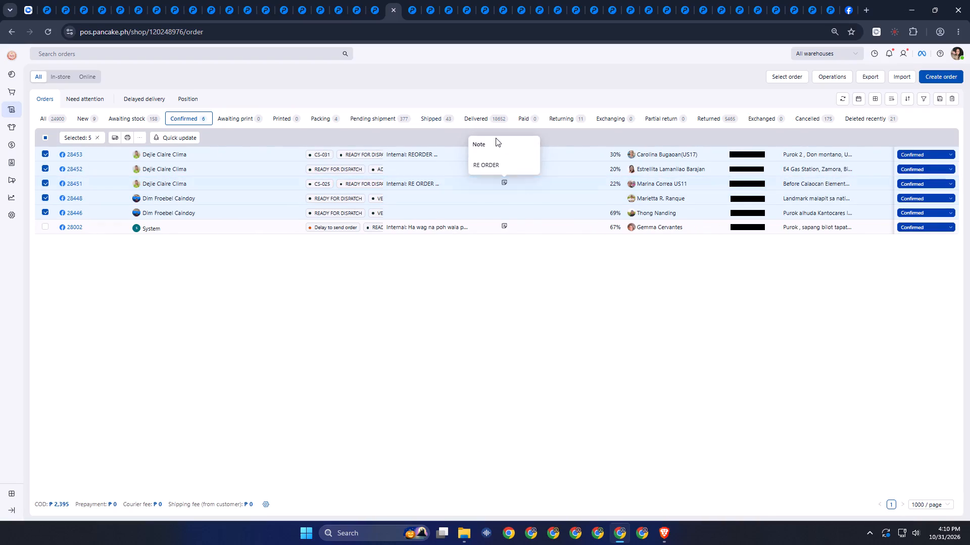
click(475, 349)
click(507, 357)
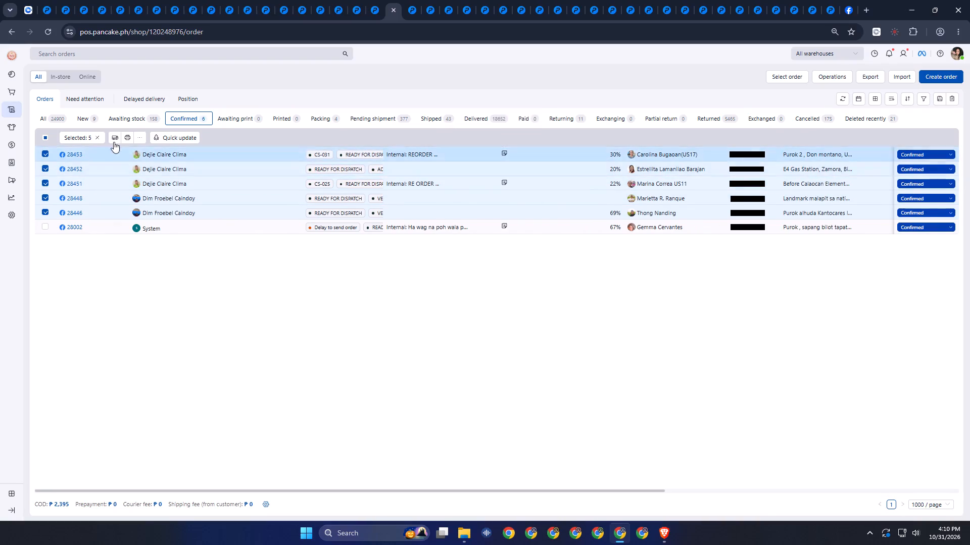
click(115, 139)
click(128, 155)
click(697, 469)
drag(662, 452, 653, 444)
Switch to the Brave browser's YouTube page and start playing its music video.
key(alt+Tab)
key(alt+Tab)
alt+click(667, 306)
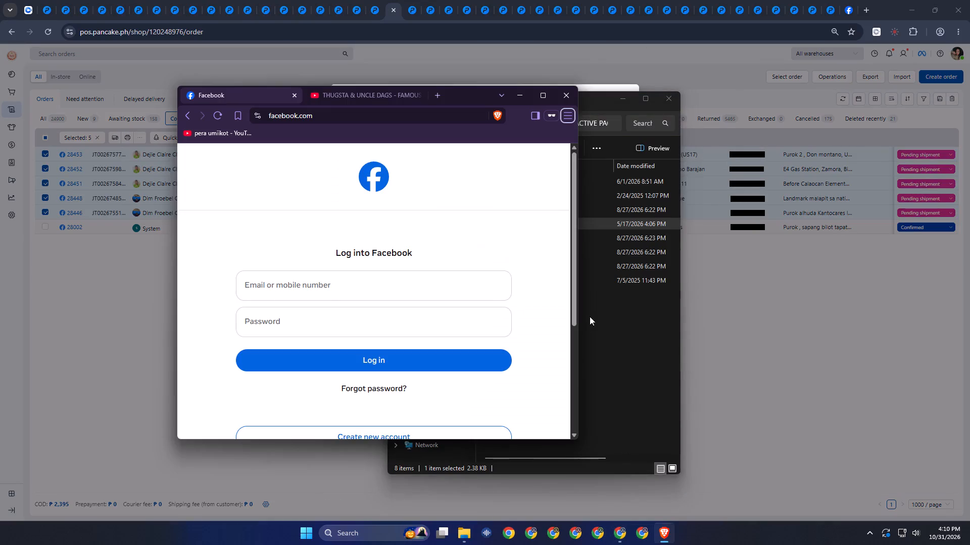
key(ctrl+2)
key(space)
Show the hidden system tray icons.
click(870, 542)
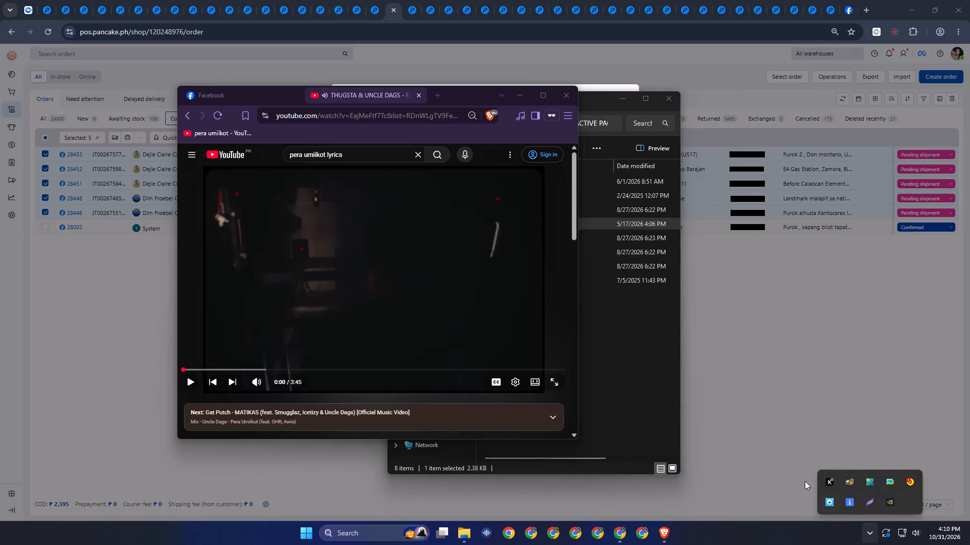
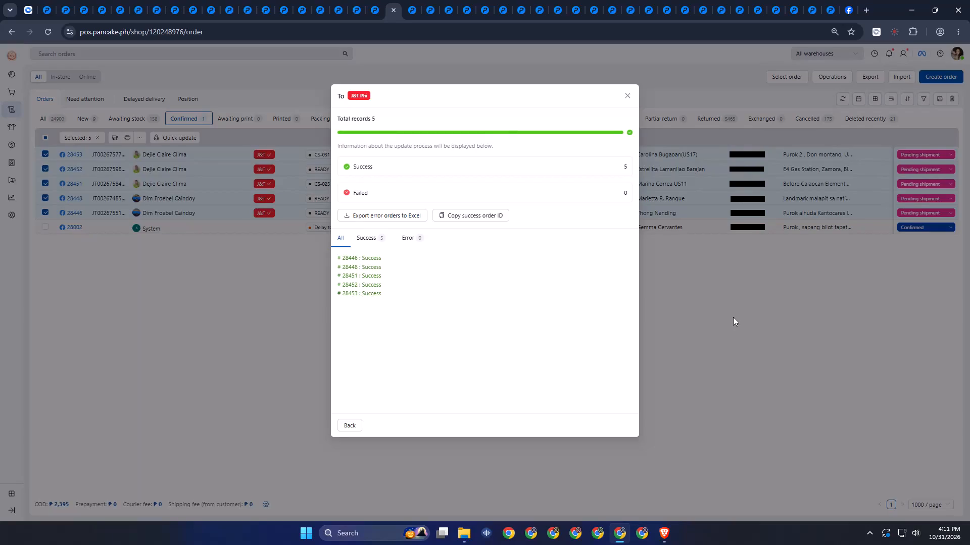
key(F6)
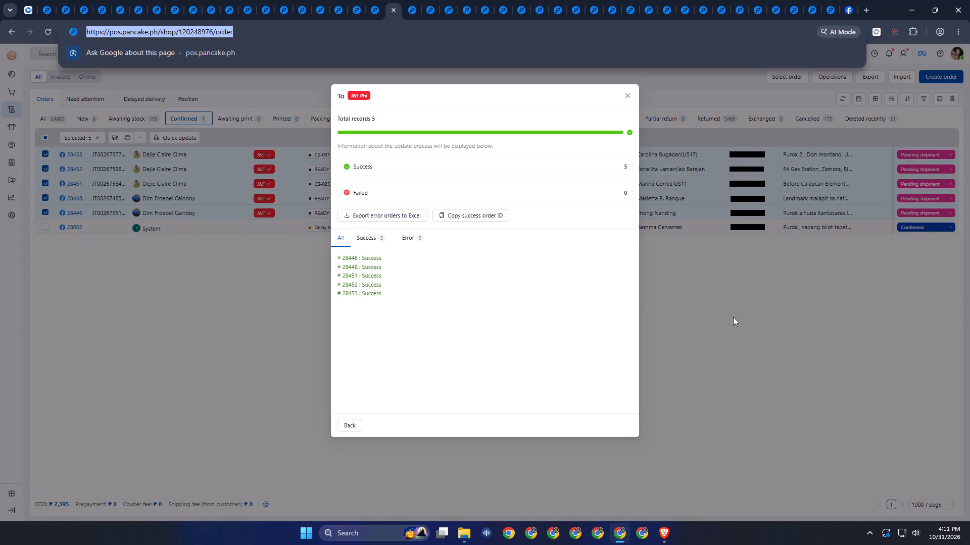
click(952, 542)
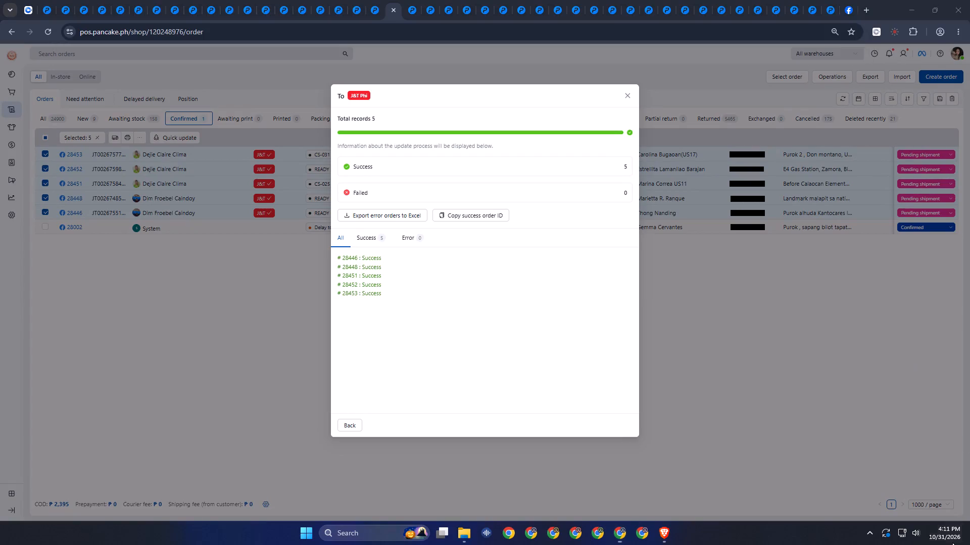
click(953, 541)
Switch to the Brave browser's YouTube page and play the suggested MATIKAS video by Gat Putch.
key(alt+Tab)
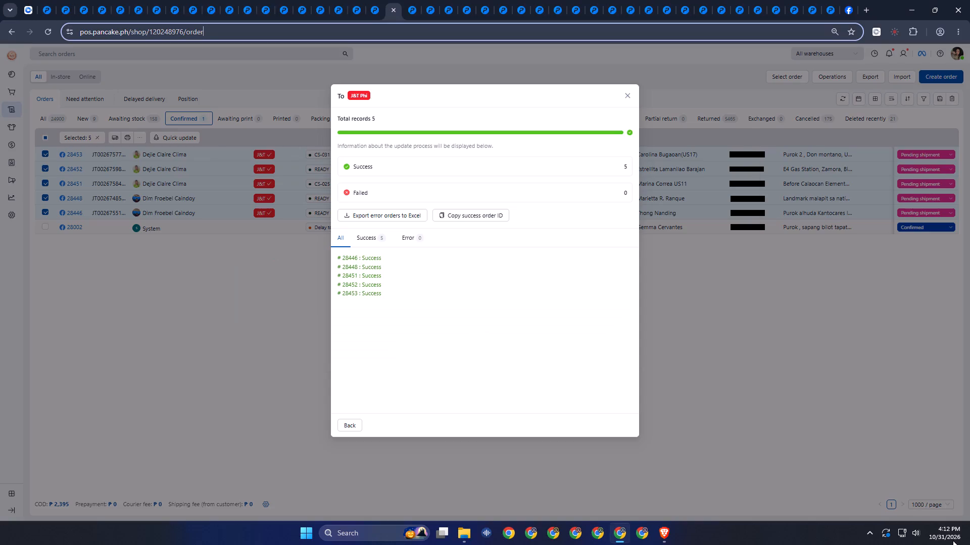
key(alt+Tab)
scroll(399, 280, down, 2)
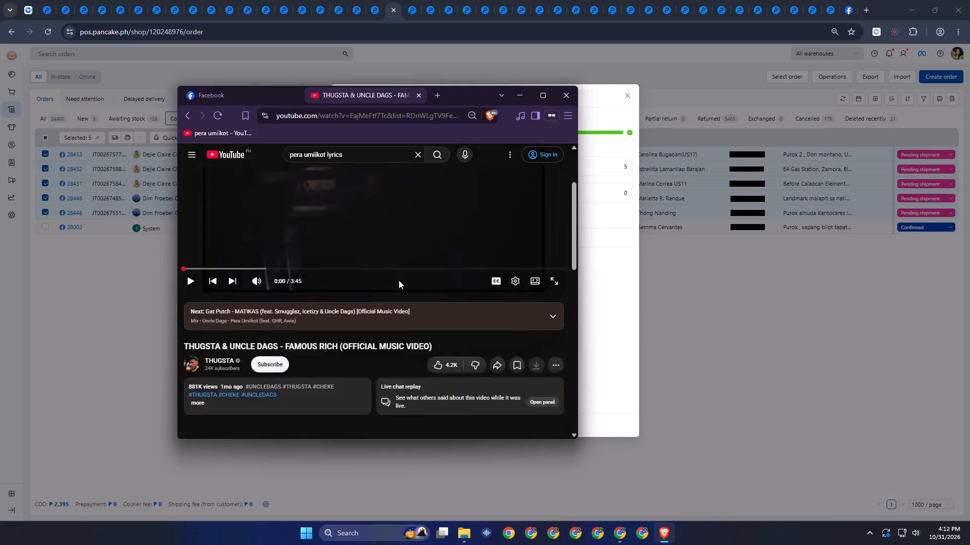
click(397, 318)
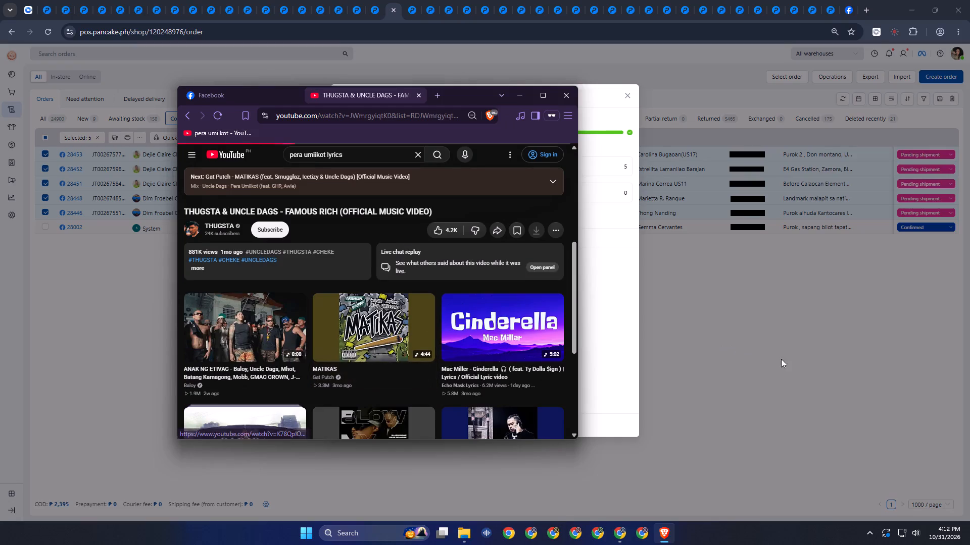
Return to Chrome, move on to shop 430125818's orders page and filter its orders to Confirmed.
click(671, 345)
key(ctrl+Tab)
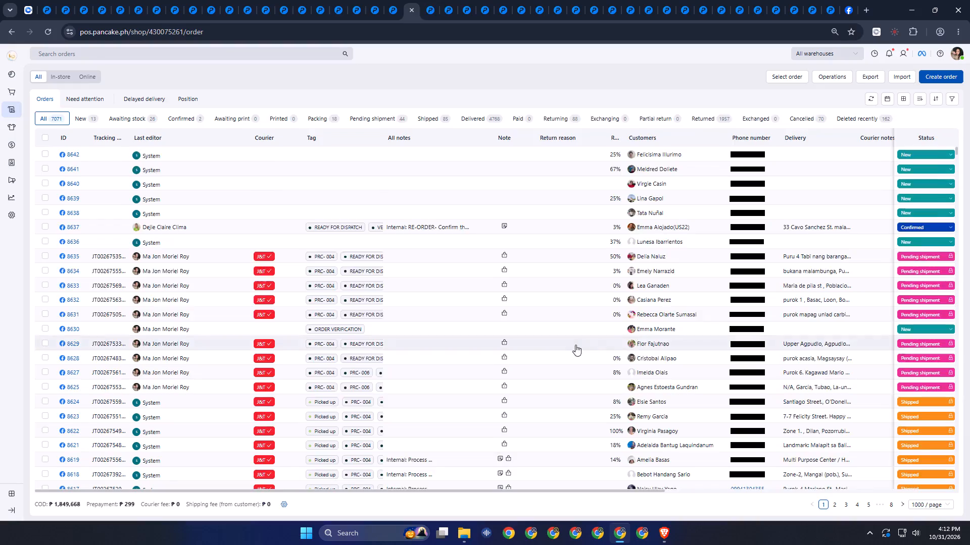
key(ctrl+Tab)
key(ctrl+Tab)
key(ctrl+Tab)
key(ctrl+Tab)
key(ctrl+Tab)
key(ctrl+shift+Tab)
key(ctrl+shift+Tab)
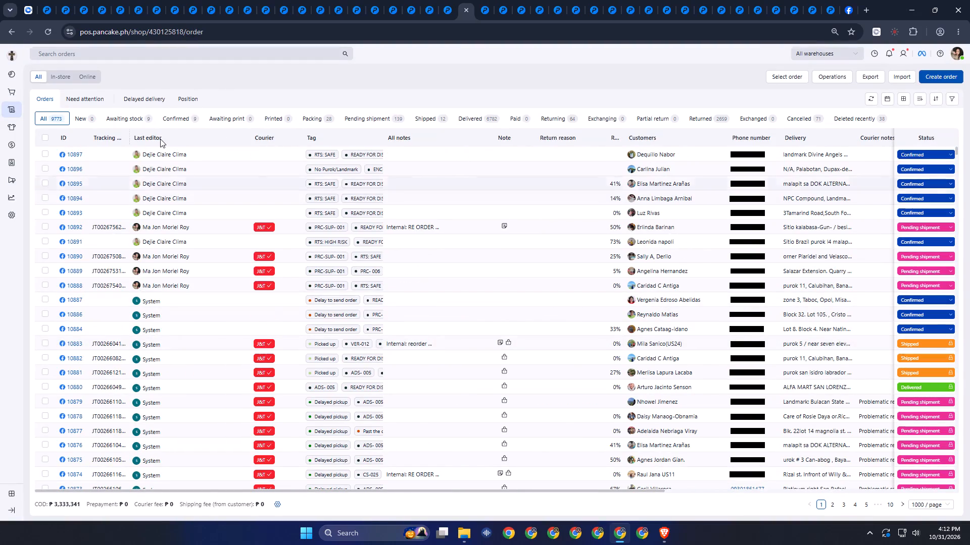
click(171, 119)
click(264, 96)
drag(260, 263, 265, 263)
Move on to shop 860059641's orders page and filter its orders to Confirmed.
key(ctrl+Tab)
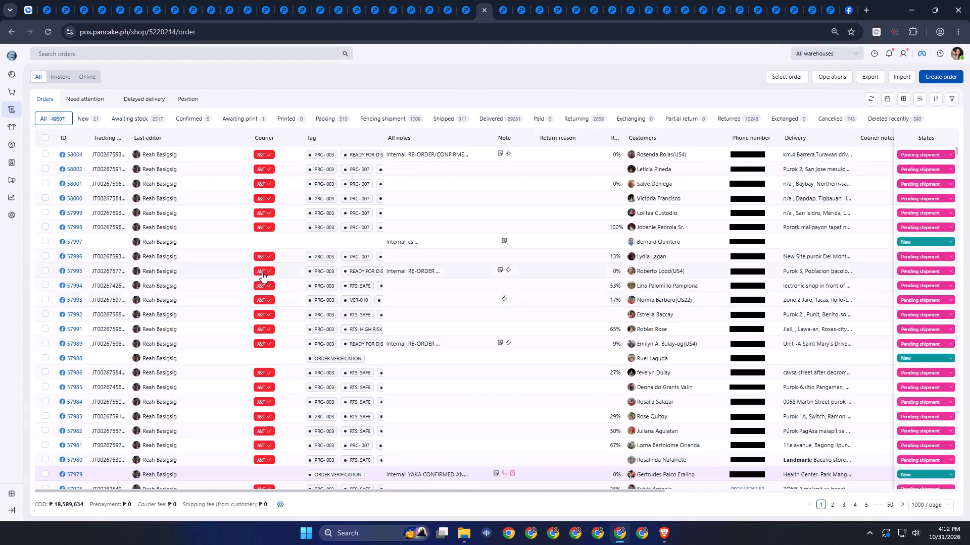
key(ctrl+Tab)
key(ctrl+Tab)
key(ctrl+Tab)
key(ctrl+shift+Tab)
click(199, 114)
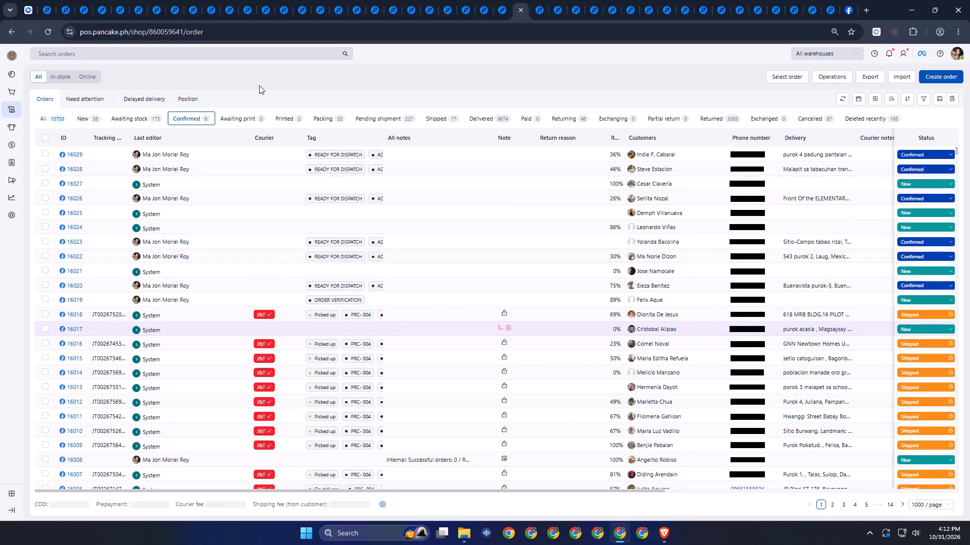
click(273, 71)
click(263, 90)
drag(158, 321, 169, 332)
Go through the remaining shops' orders pages up to the shop dashboard, checking each for confirmed orders.
key(ctrl+Tab)
key(ctrl+Tab)
key(ctrl+Tab)
key(ctrl+Tab)
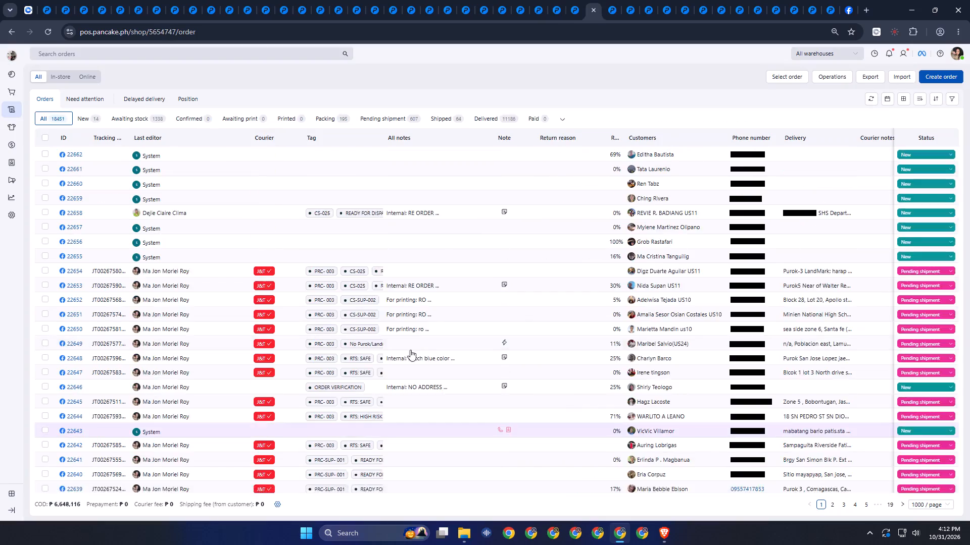
key(ctrl+Tab)
key(ctrl+Tab)
key(ctrl+Tab)
key(ctrl+Tab)
key(ctrl+Tab)
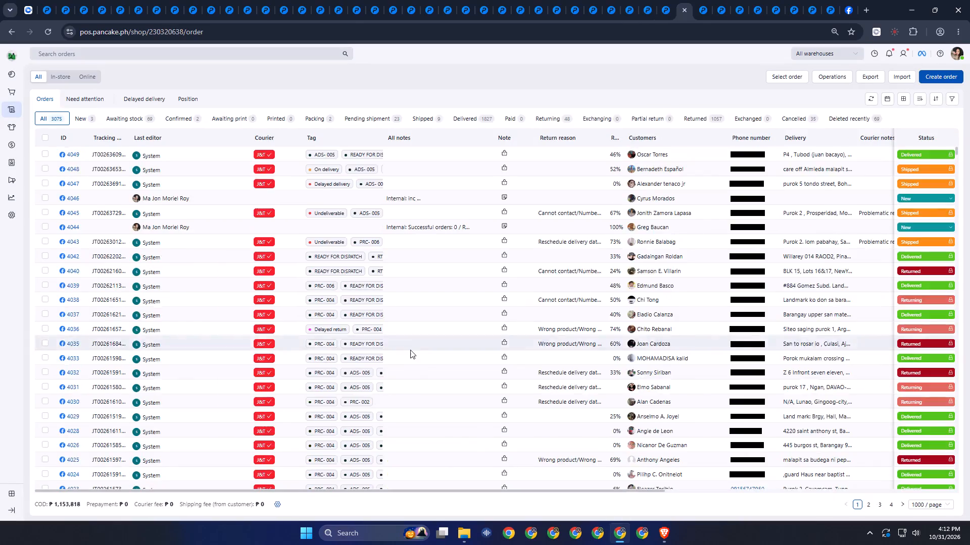
key(ctrl+Tab)
key(ctrl+Tab)
key(ctrl+Tab)
key(ctrl+Tab)
key(ctrl+Tab)
key(ctrl+Tab)
key(ctrl+Tab)
key(ctrl+Tab)
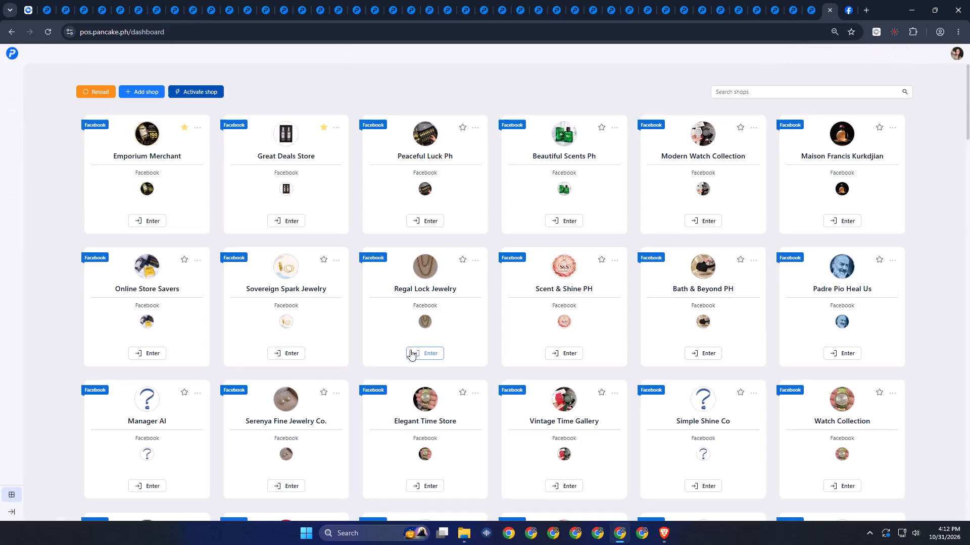
Go through the profile's shop orders pages again from the beginning, checking each for confirmed orders still left to process.
key(ctrl+Tab)
key(ctrl+Tab)
key(ctrl+Tab)
key(ctrl+Tab)
key(ctrl+Tab)
key(ctrl+Tab)
key(ctrl+Tab)
key(ctrl+Tab)
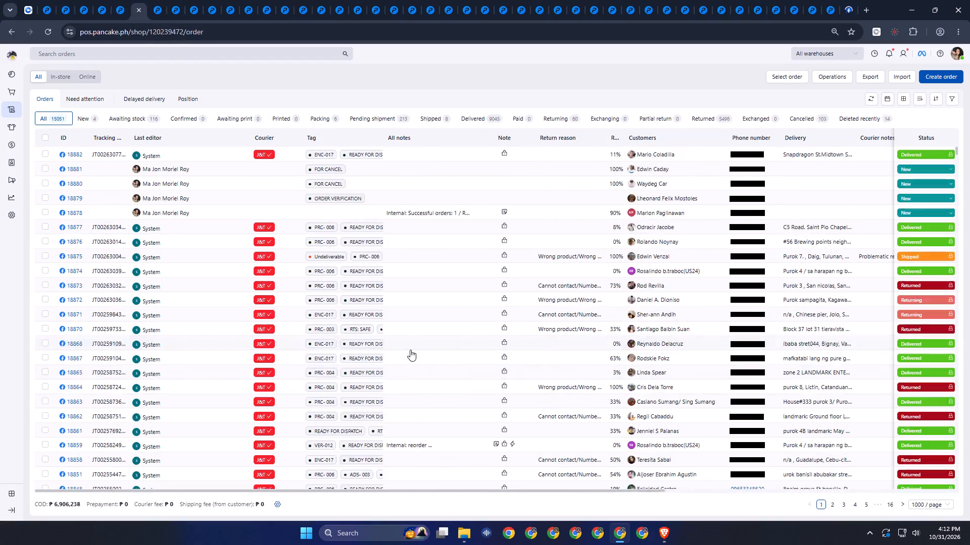
key(ctrl+Tab)
key(ctrl+Tab)
key(ctrl+Tab)
key(ctrl+Tab)
key(ctrl+Tab)
key(ctrl+Tab)
key(ctrl+Tab)
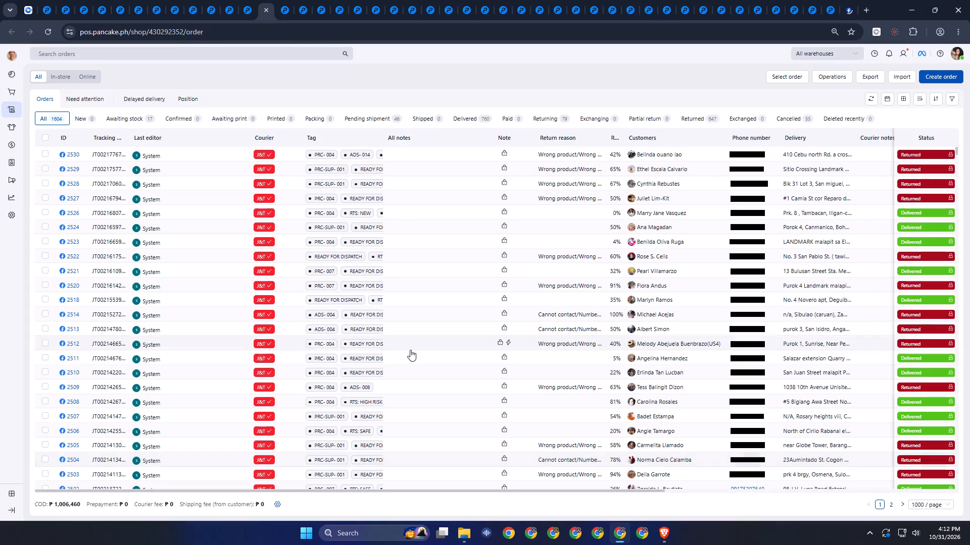
key(ctrl+Tab)
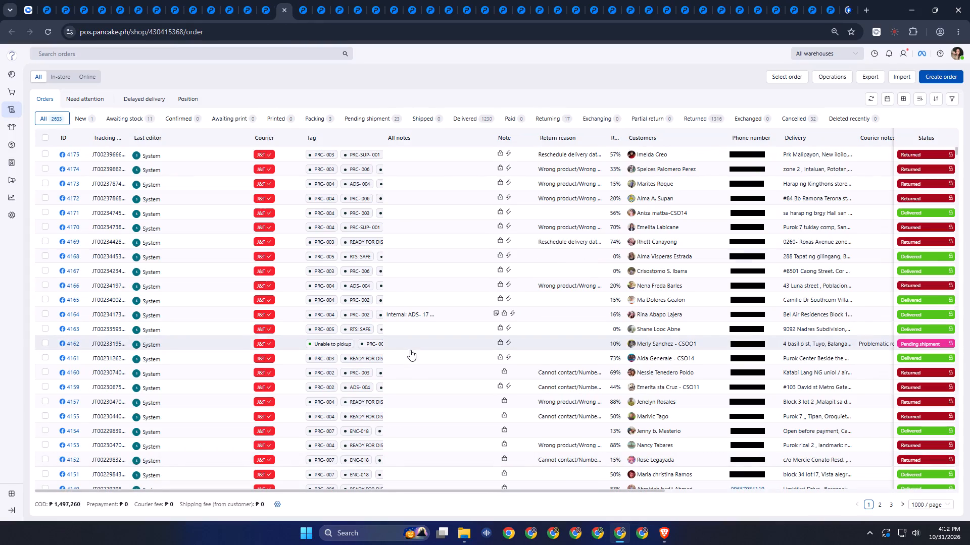
key(ctrl+Tab)
key(ctrl+Tab)
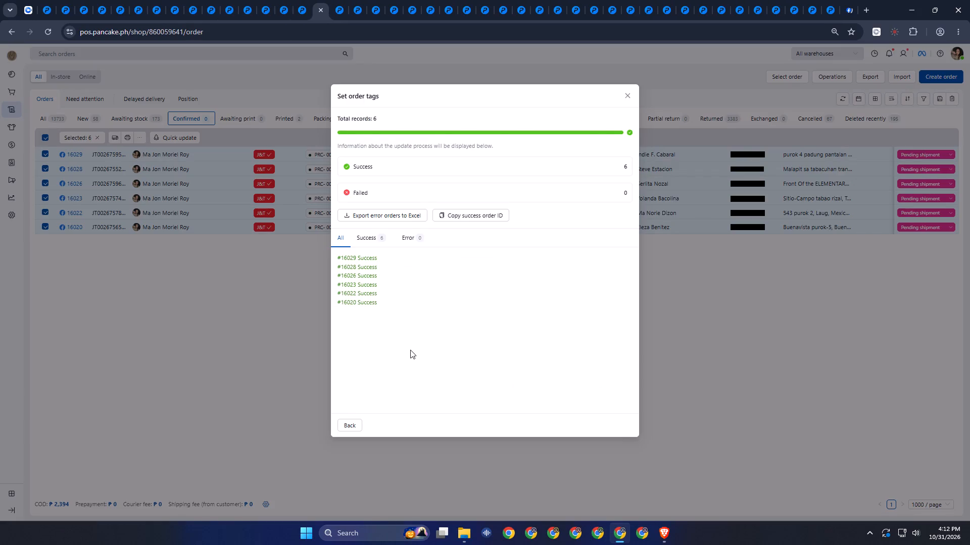
key(ctrl+Tab)
key(ctrl+Tab)
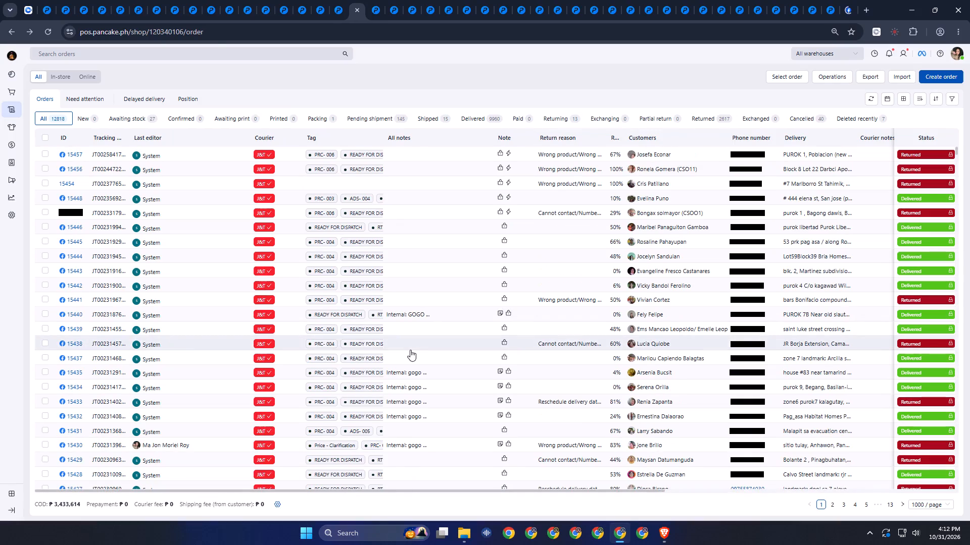
key(ctrl+Tab)
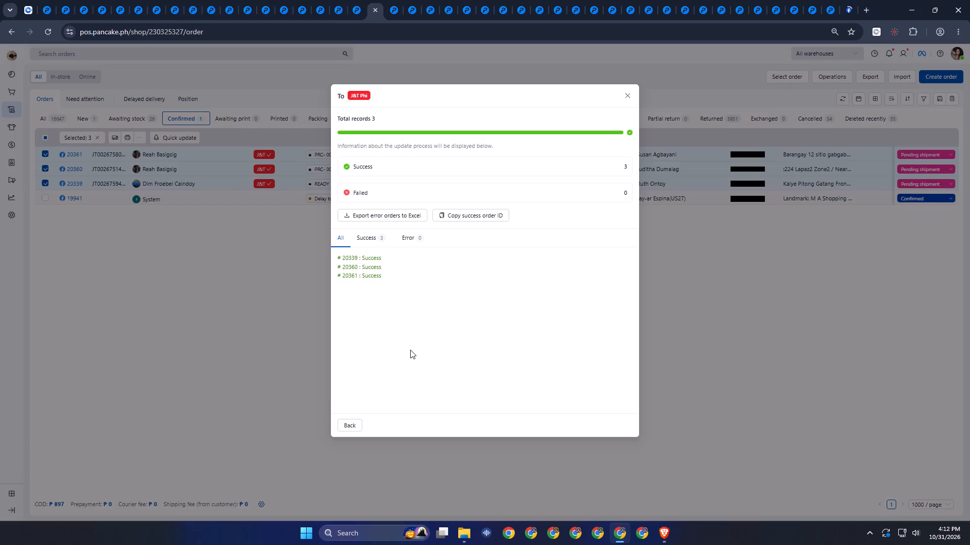
key(ctrl+Tab)
key(ctrl+Tab)
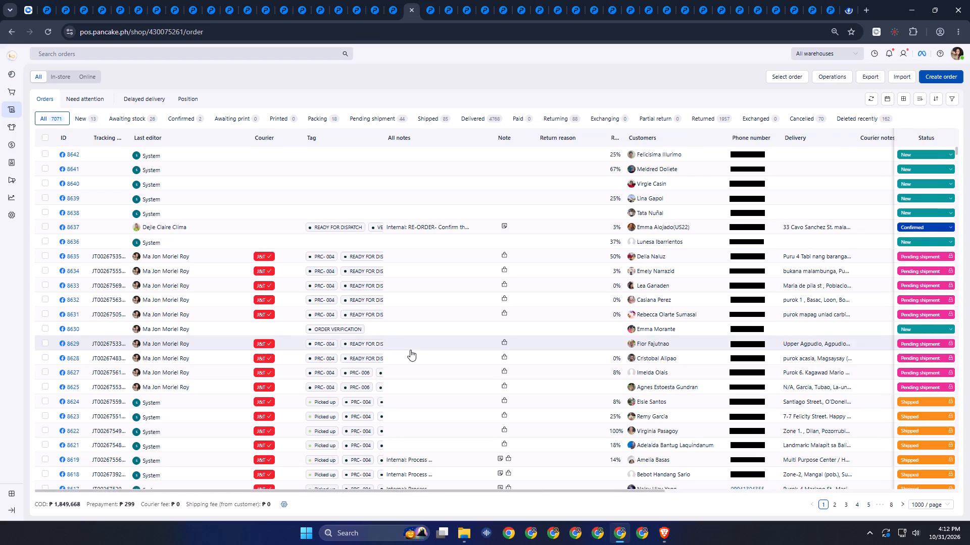
key(ctrl+Tab)
key(ctrl+Tab)
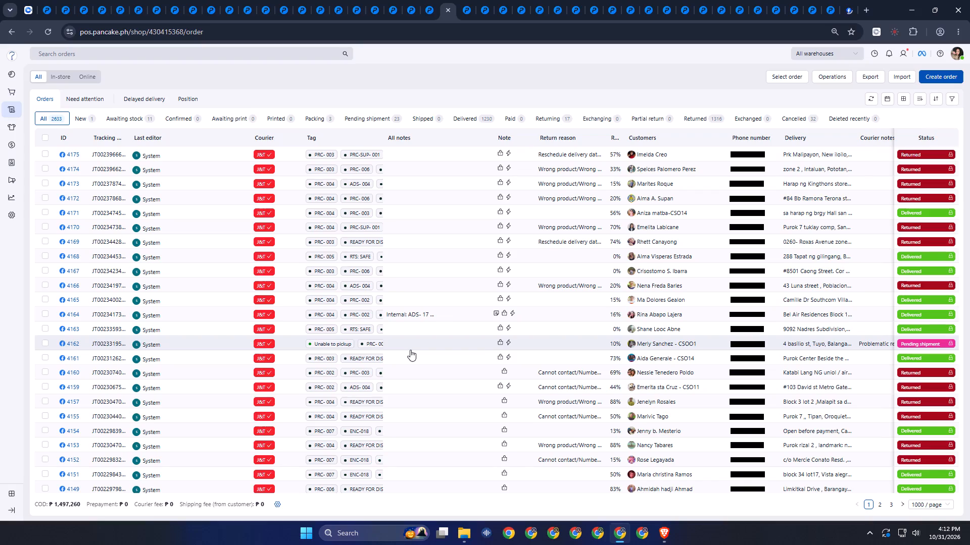
key(ctrl+Tab)
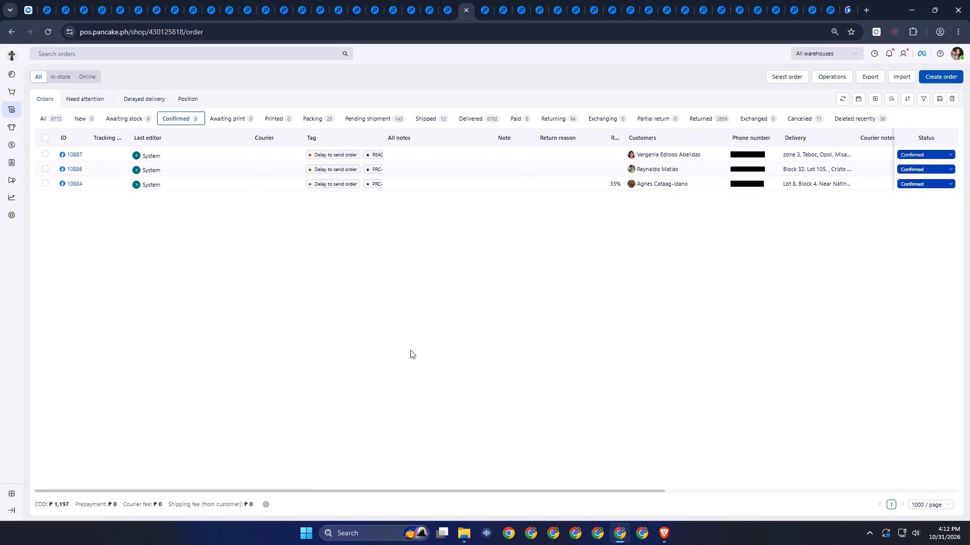
key(ctrl+Tab)
key(ctrl+Tab)
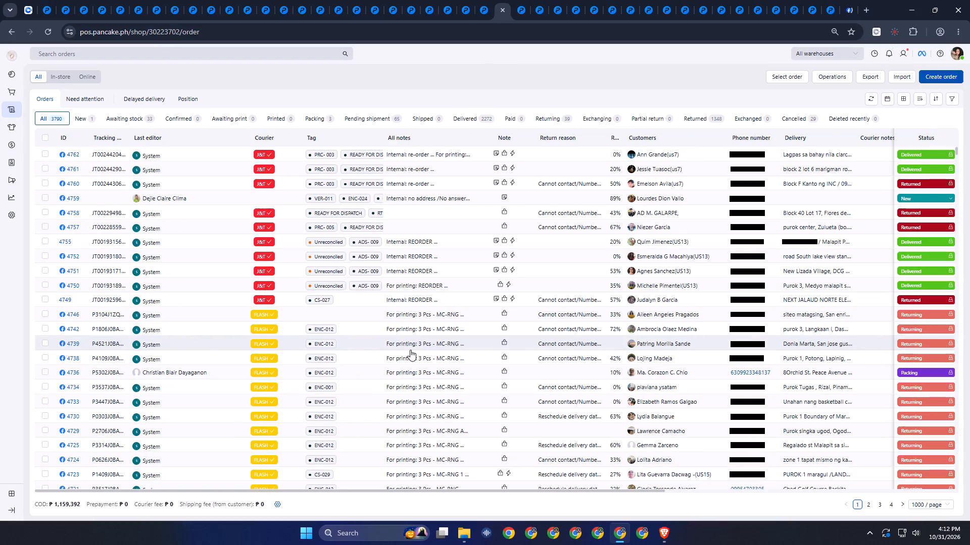
key(ctrl+Tab)
key(ctrl+Tab)
key(ctrl+Tab)
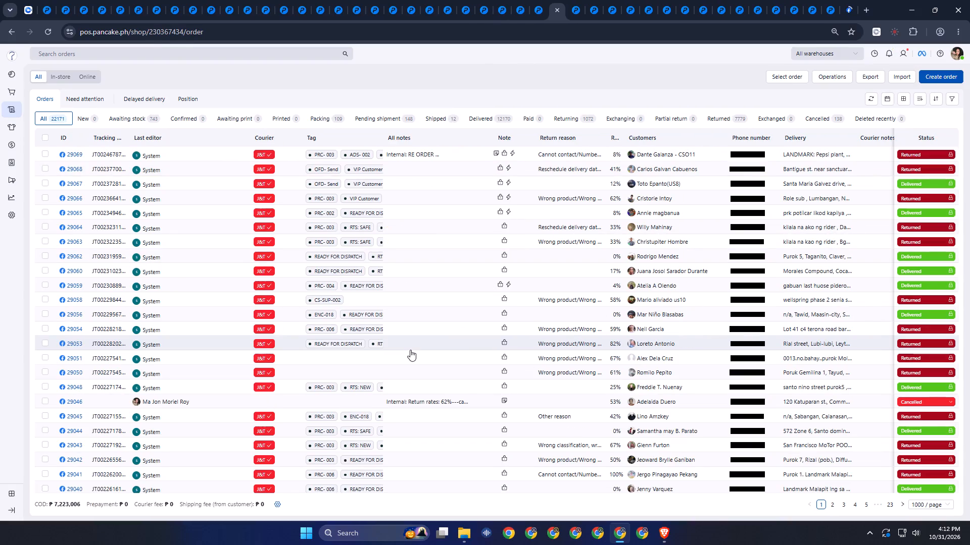
key(ctrl+1)
key(ctrl+Tab)
key(ctrl+Tab)
key(ctrl+Tab)
key(ctrl+Tab)
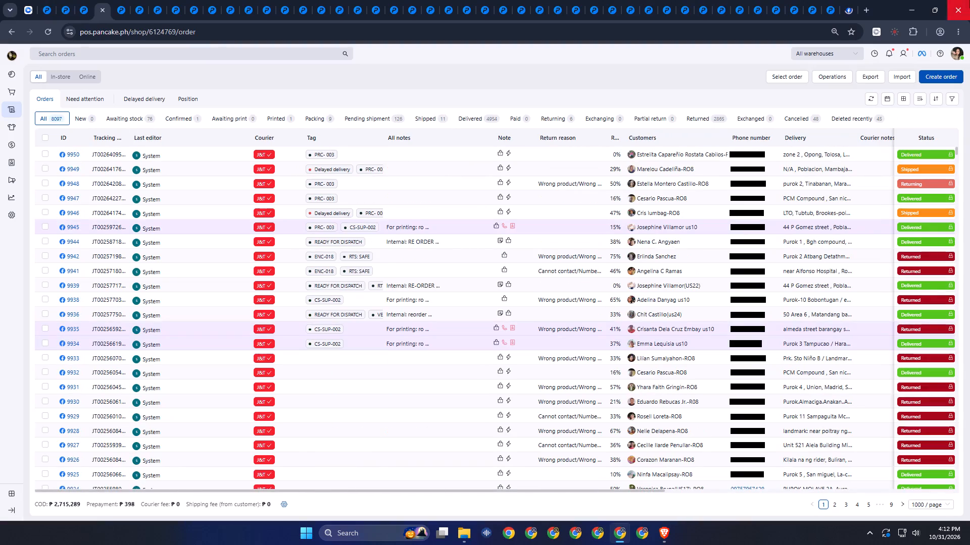
Close the finished profile's Chrome window.
click(969, 0)
click(969, 0)
click(969, 0)
triple_click(969, 0)
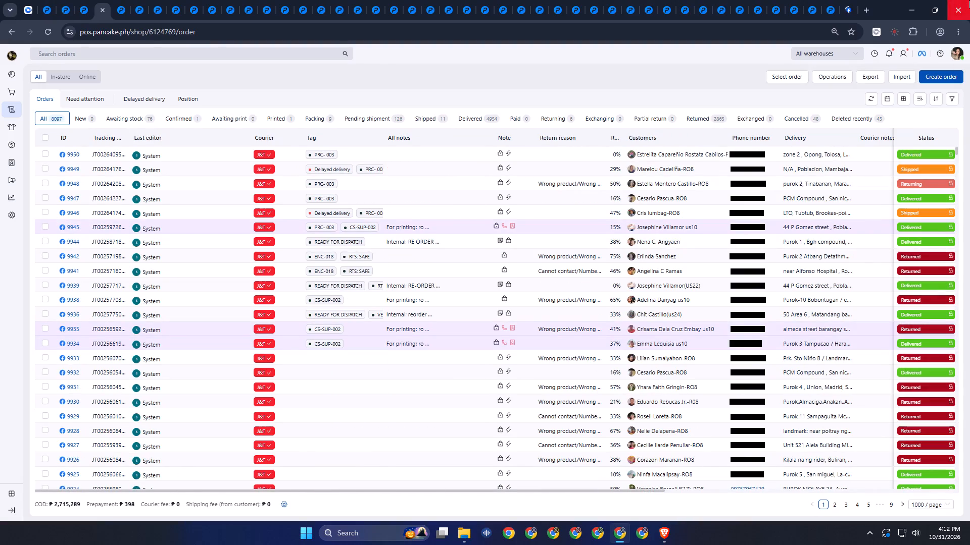
triple_click(968, 0)
double_click(965, 2)
key(alt+Tab)
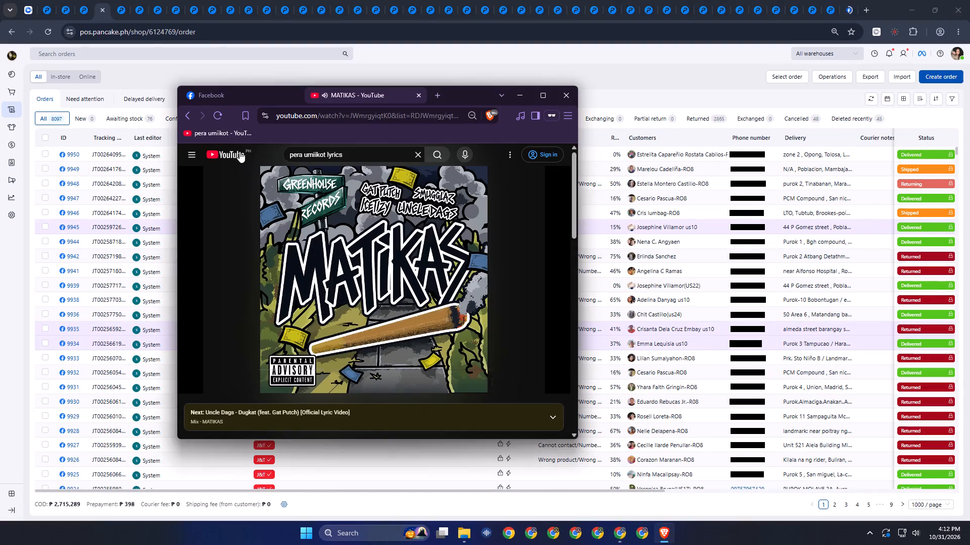
triple_click(969, 0)
click(969, 0)
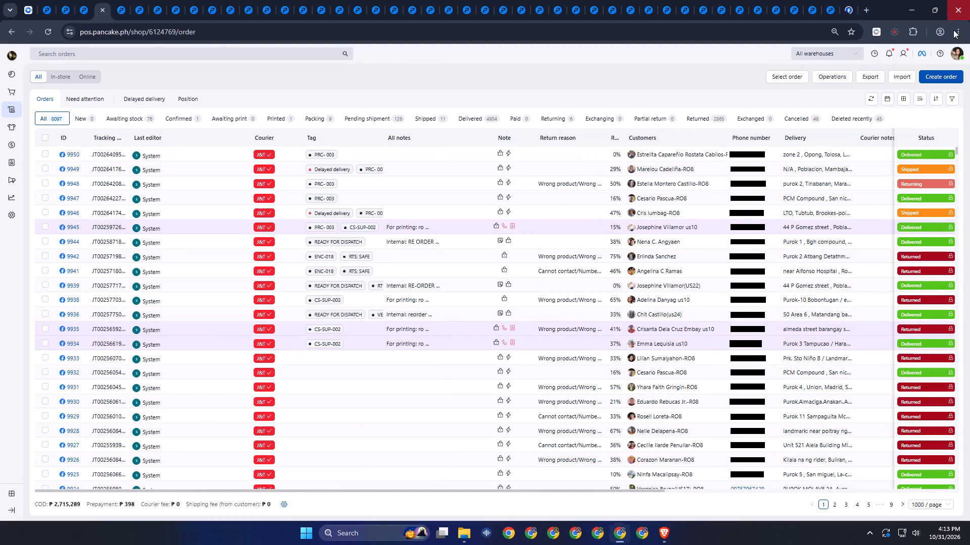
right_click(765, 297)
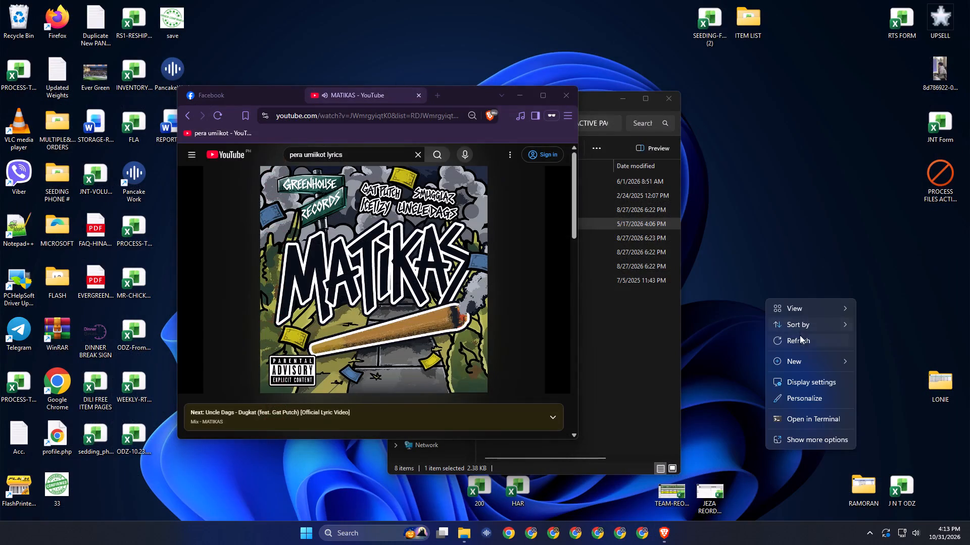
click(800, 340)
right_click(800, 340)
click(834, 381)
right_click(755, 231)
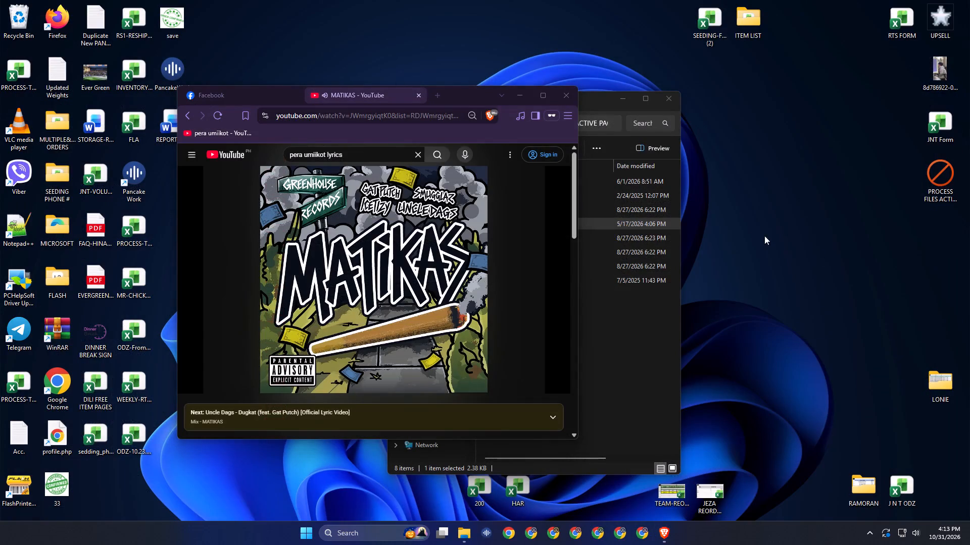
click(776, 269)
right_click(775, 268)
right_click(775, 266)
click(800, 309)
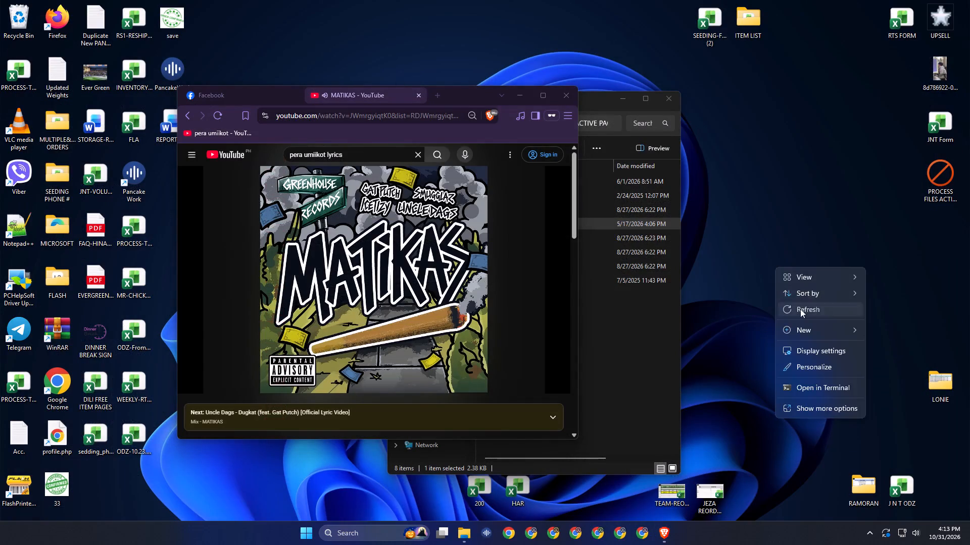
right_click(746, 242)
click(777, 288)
Open the HD - Chrome profile from the PROCESS FILES ACTIVE PAGE folder.
click(659, 331)
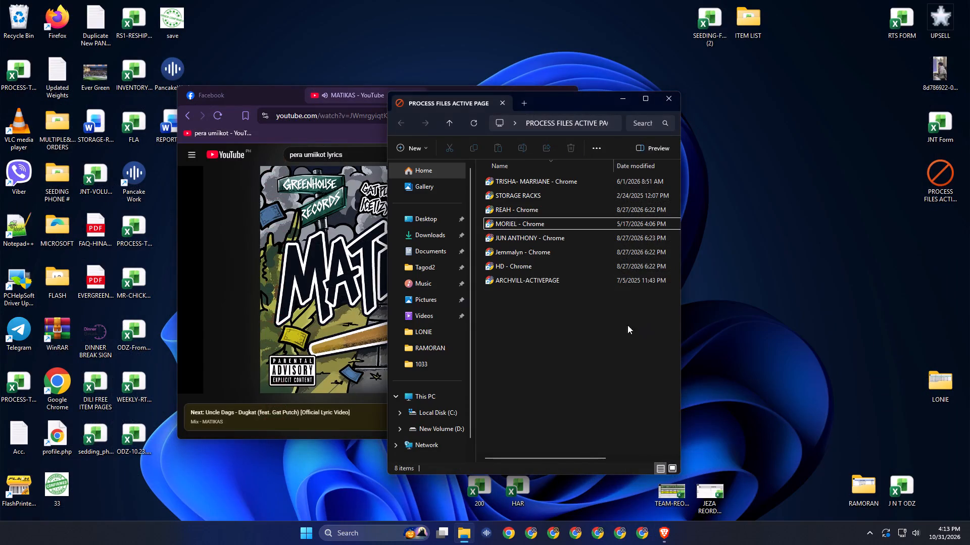
click(546, 251)
double_click(552, 271)
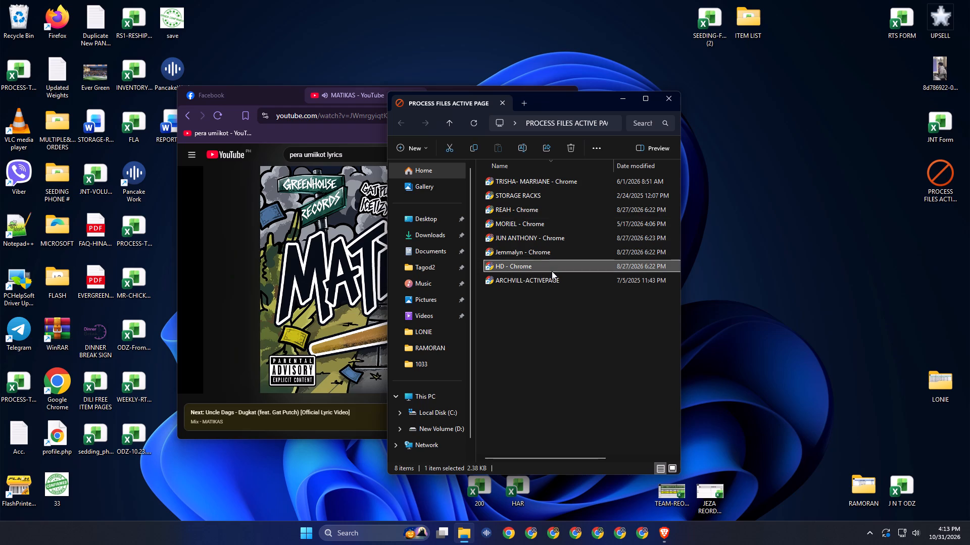
click(693, 376)
key(ctrl+1)
ctrl+click(522, 329)
key(ctrl+Tab)
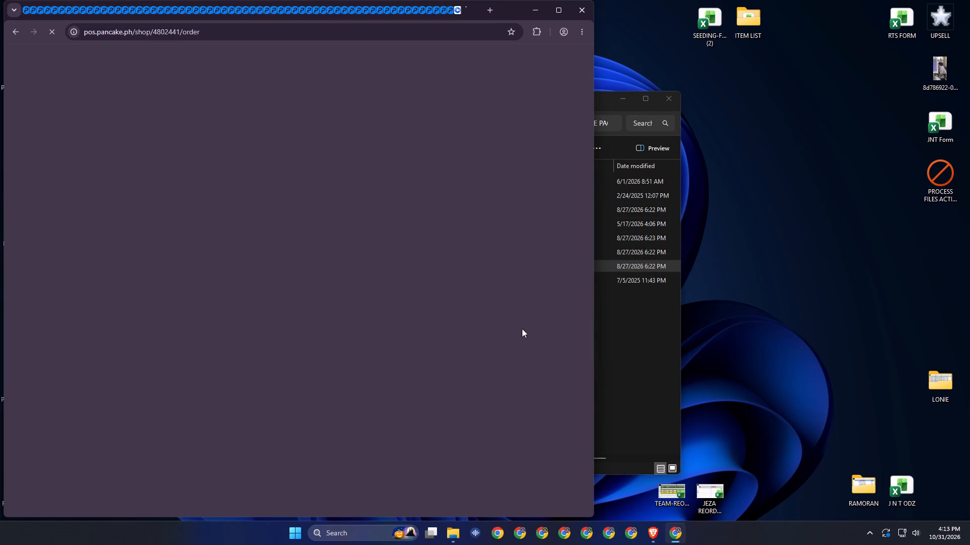
key(ctrl+Tab)
key(ctrl+Tab)
key(ctrl+Tab)
Switch to the Brave browser's YouTube page.
key(alt+Tab)
alt+click(596, 312)
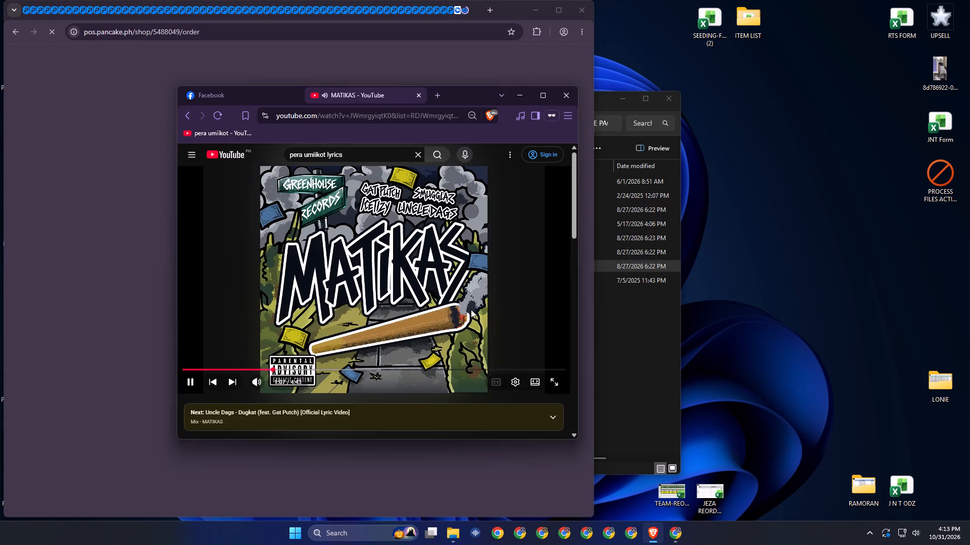
Search YouTube for the suggested query "matikas uncle dags" and look through the video results.
click(372, 157)
key(ctrl+a)
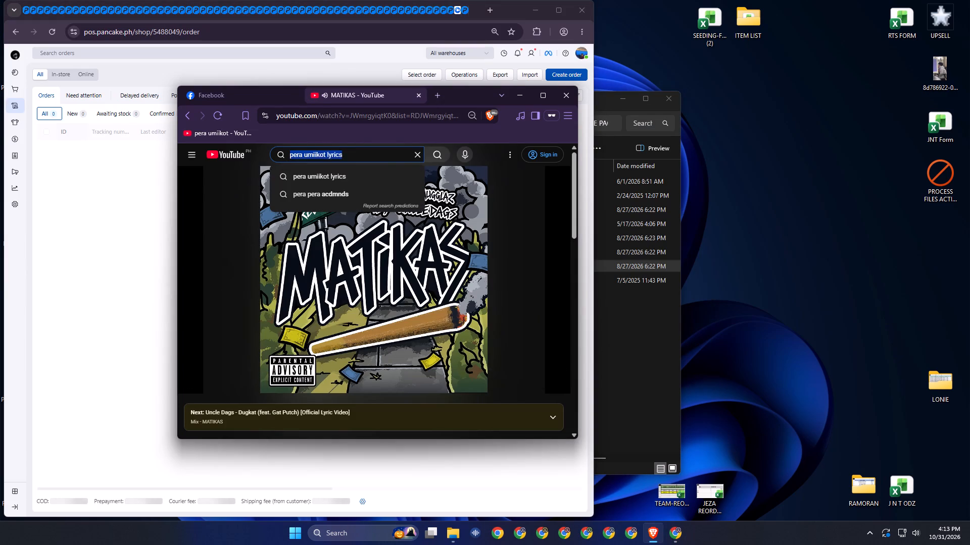
key(BackSpace)
text(matiaks)
key(space)
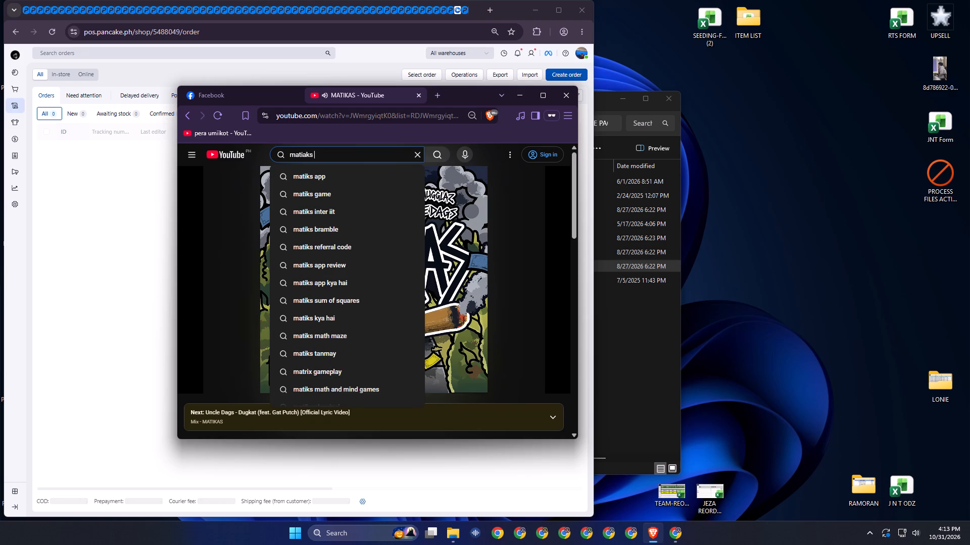
key(ctrl+a)
key(ctrl+BackSpace)
text(mnati)
key(BackSpace)
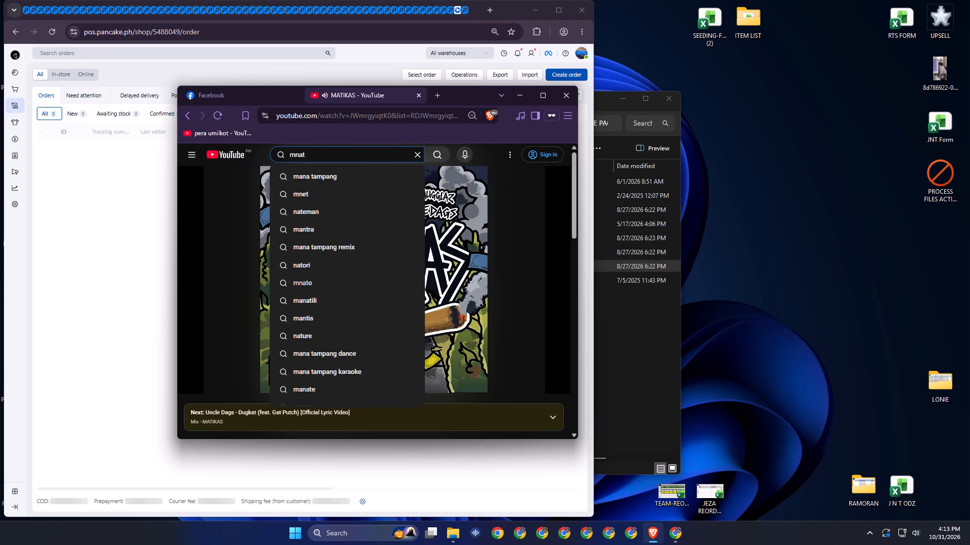
key(BackSpace)
key(BackSpace)
key(BackSpace)
text(aqti)
key(BackSpace)
key(BackSpace)
key(BackSpace)
text(tiklan)
key(space)
key(BackSpace)
key(BackSpace)
key(BackSpace)
key(BackSpace)
text(as)
key(space)
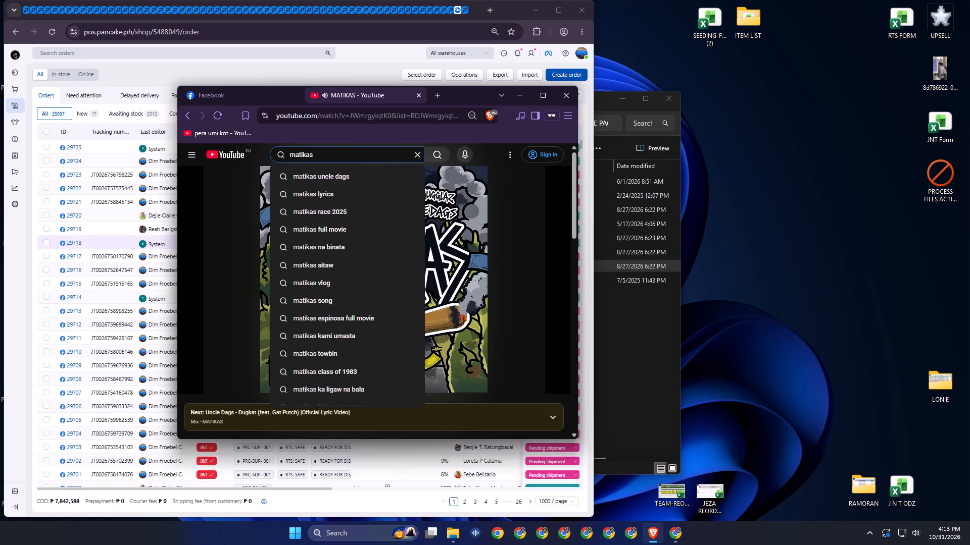
key(Down)
key(Return)
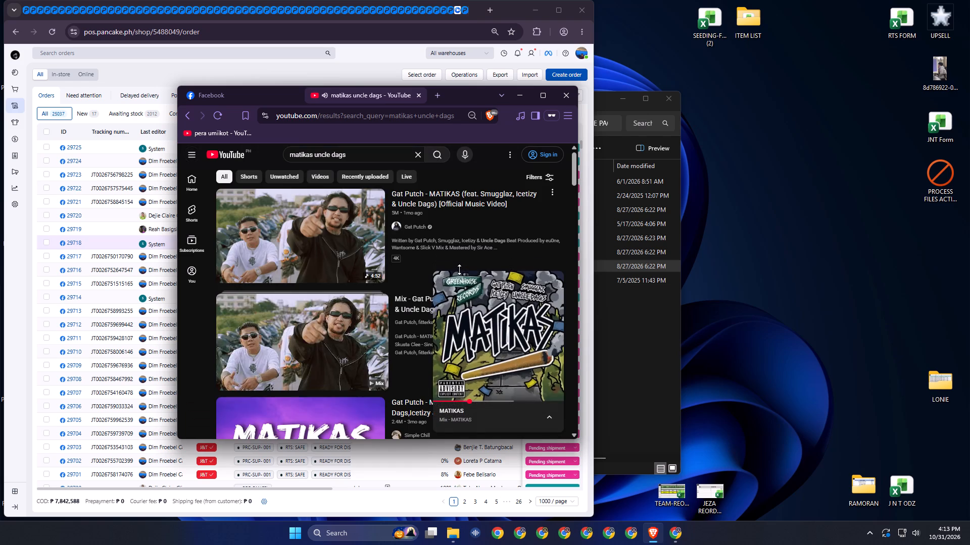
scroll(392, 268, down, 4)
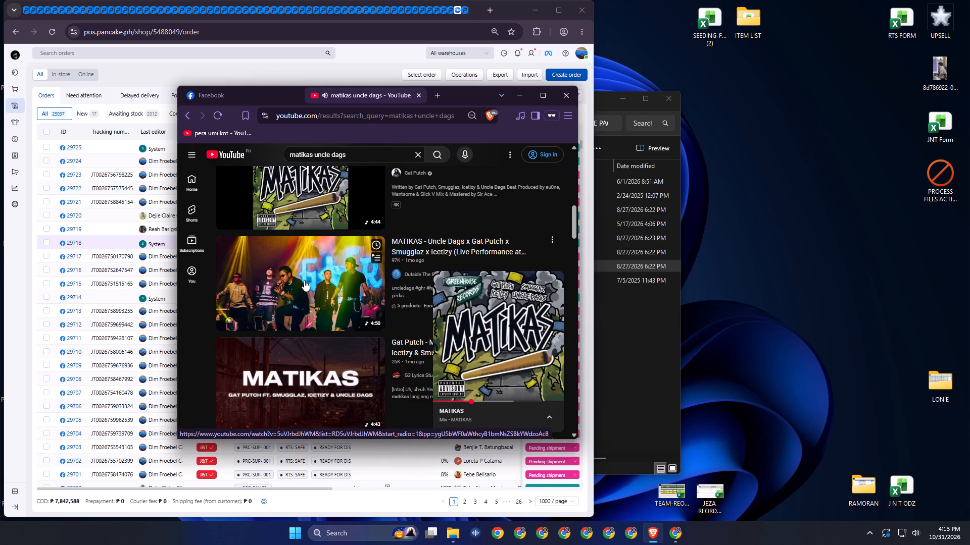
scroll(324, 305, down, 2)
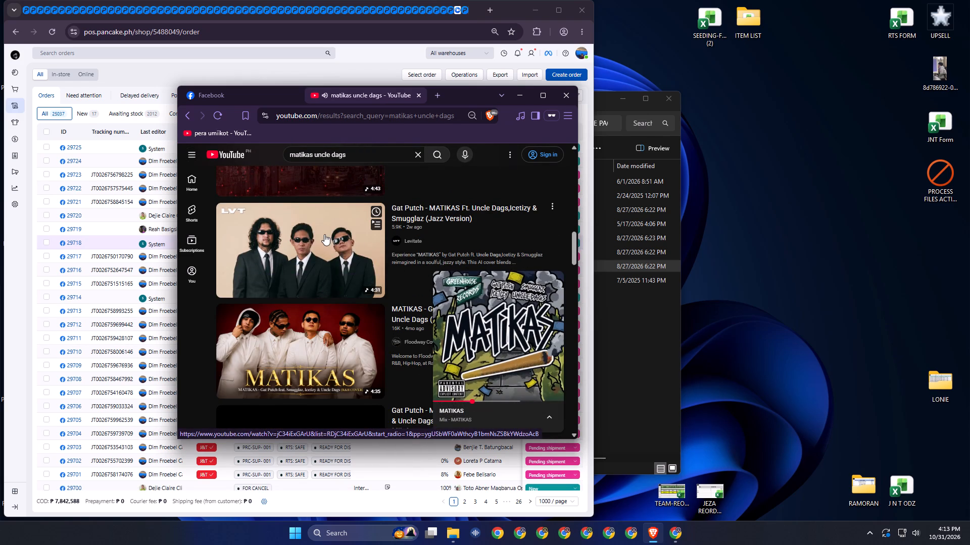
scroll(325, 234, down, 1)
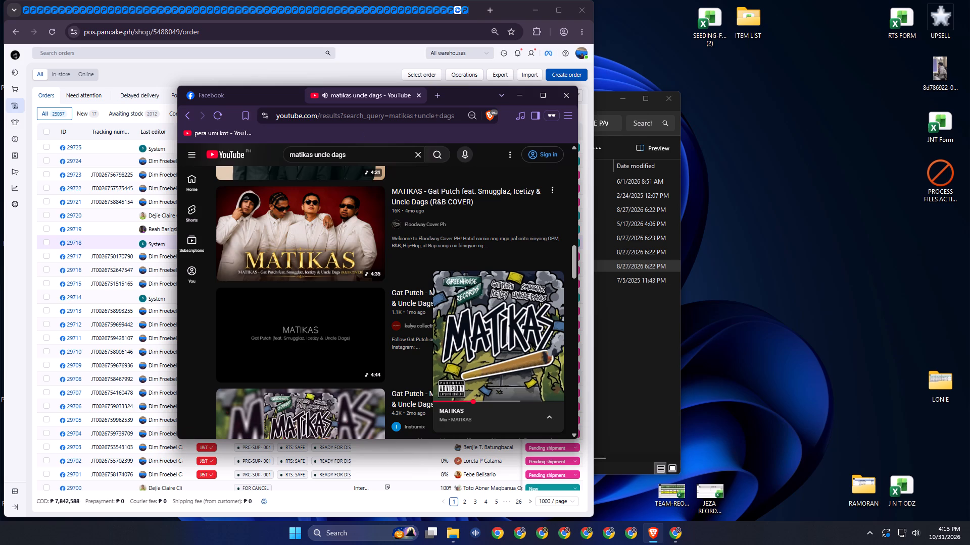
Search YouTube for "ghr live".
click(334, 155)
key(ctrl+a)
key(BackSpace)
key(BackSpace)
key(BackSpace)
text(ghr)
key(space)
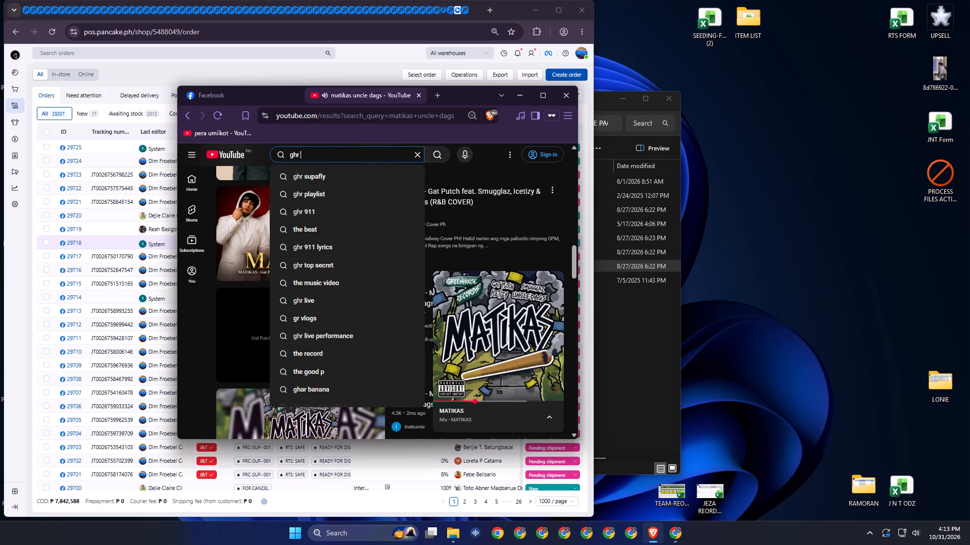
key(l)
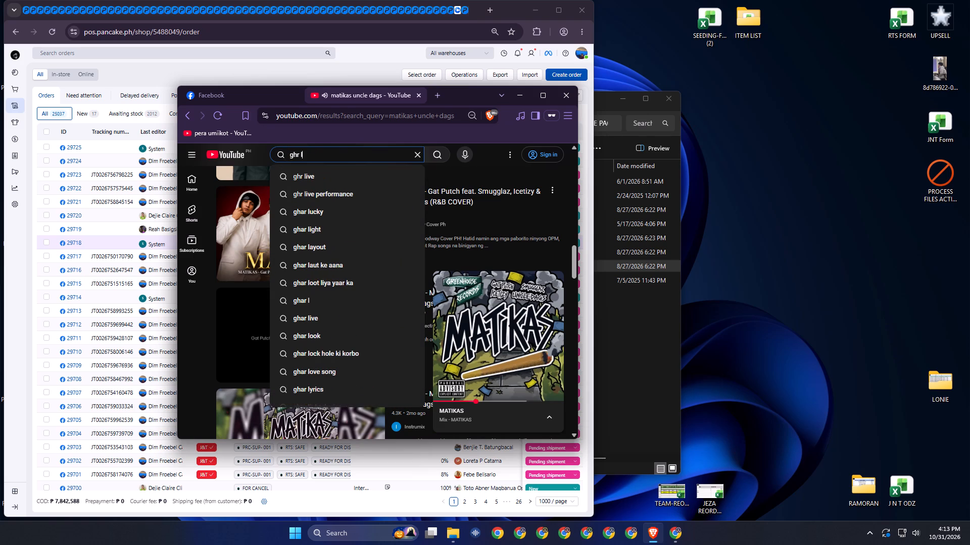
key(Down)
key(Return)
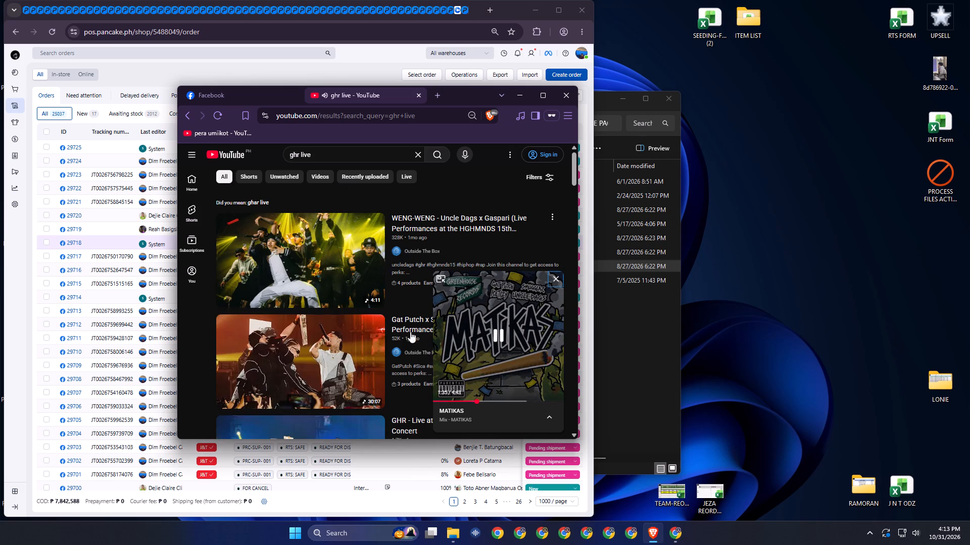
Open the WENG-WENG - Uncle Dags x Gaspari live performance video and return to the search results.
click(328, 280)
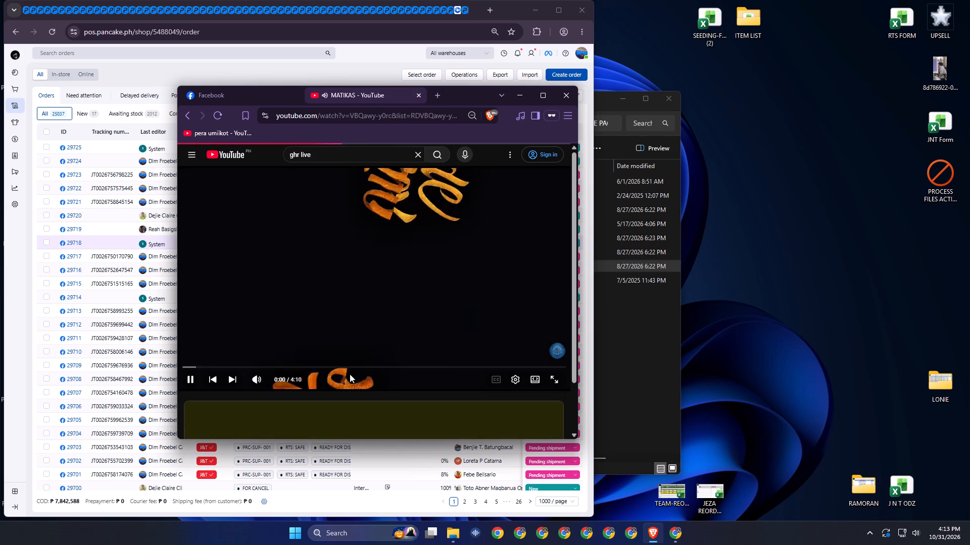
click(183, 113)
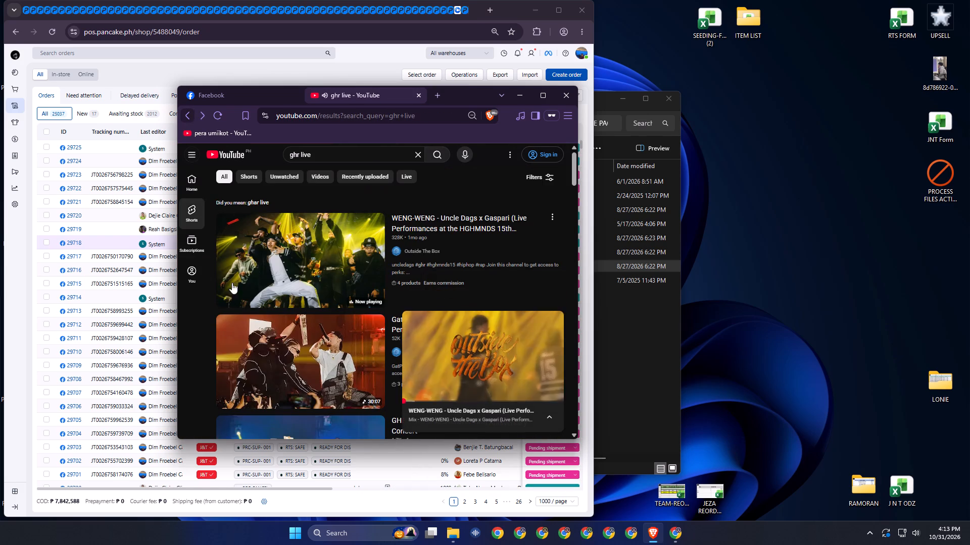
Play the UNCLE DAGS - Full Set live performance video from the results and skip ahead to about 7:30.
scroll(303, 356, down, 1)
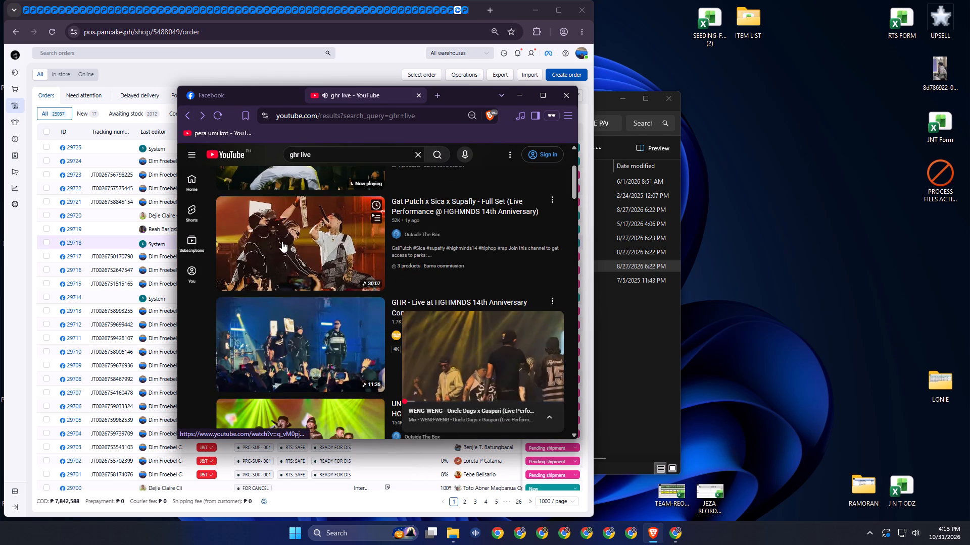
scroll(331, 247, up, 1)
scroll(148, 324, down, 1)
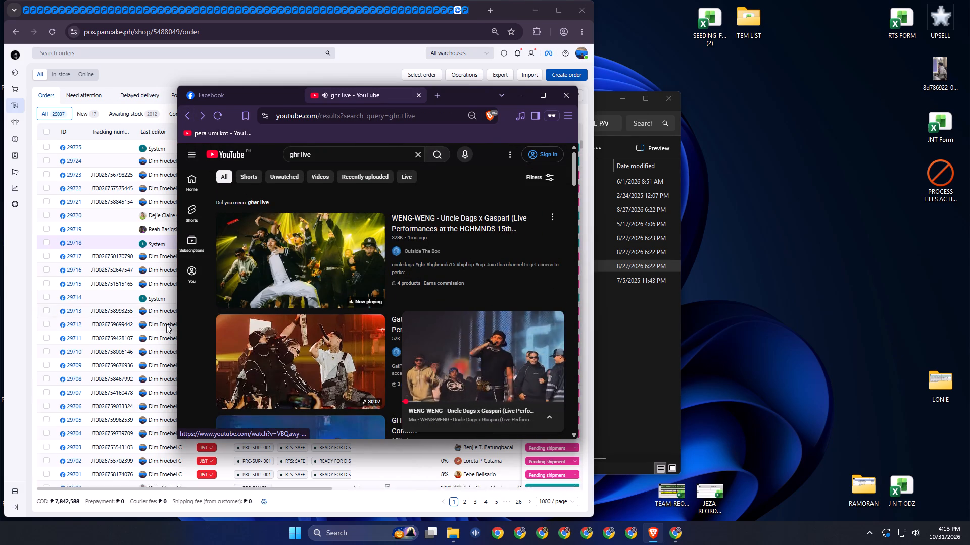
scroll(166, 324, down, 1)
scroll(316, 291, down, 2)
scroll(277, 330, down, 1)
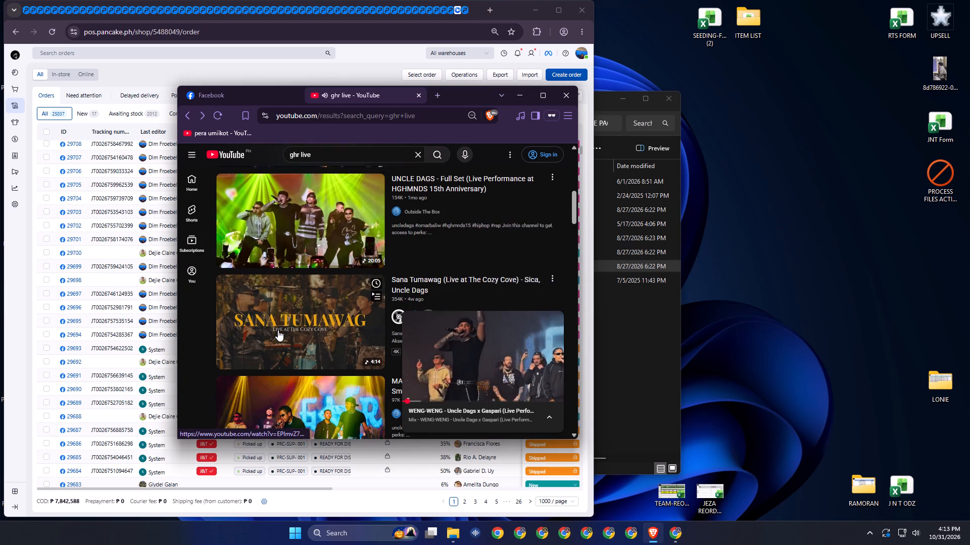
click(313, 223)
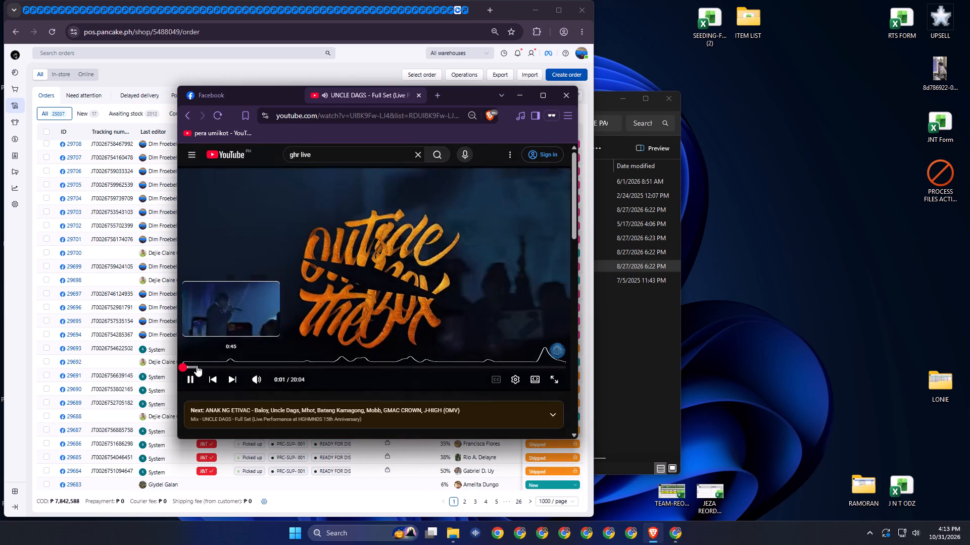
click(197, 365)
click(209, 365)
click(251, 365)
click(293, 362)
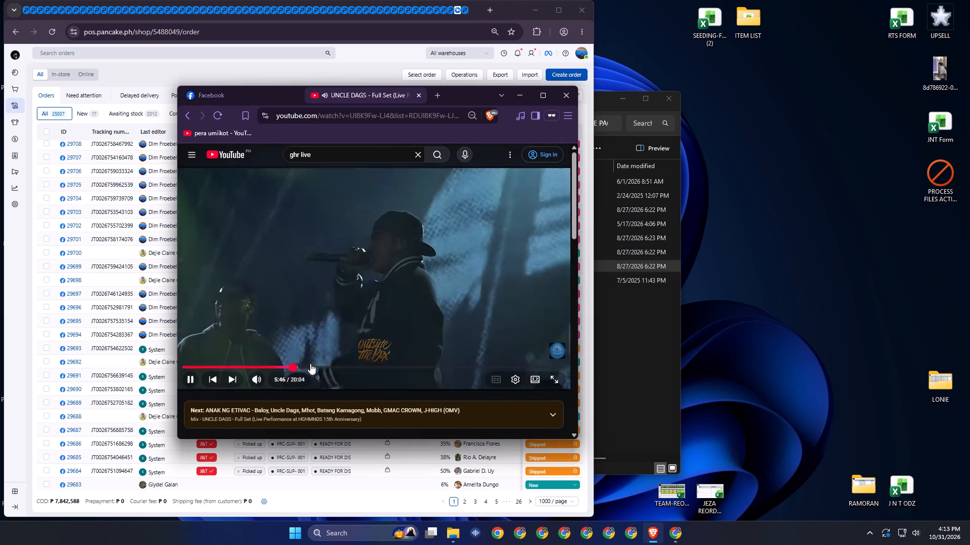
click(325, 365)
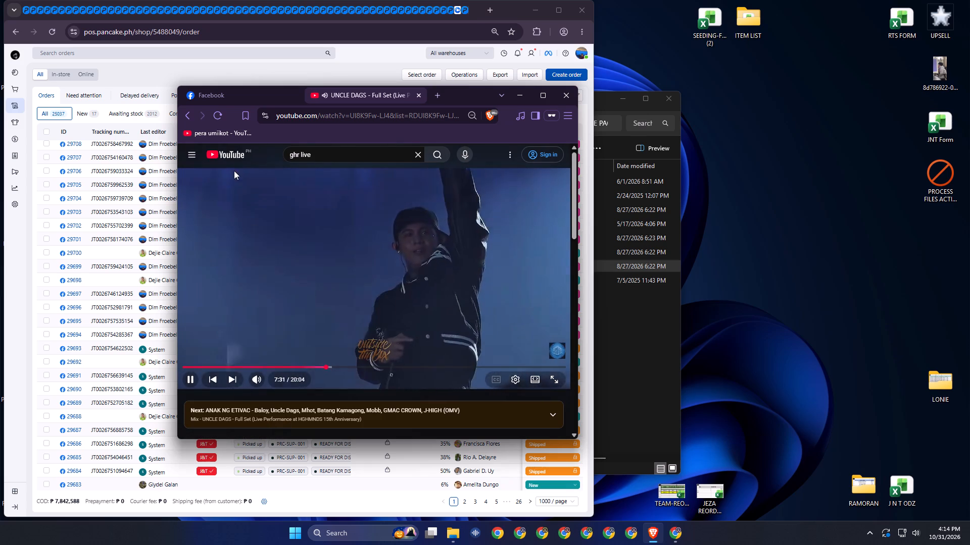
Leave the video playing and show the hidden system tray icons.
click(679, 357)
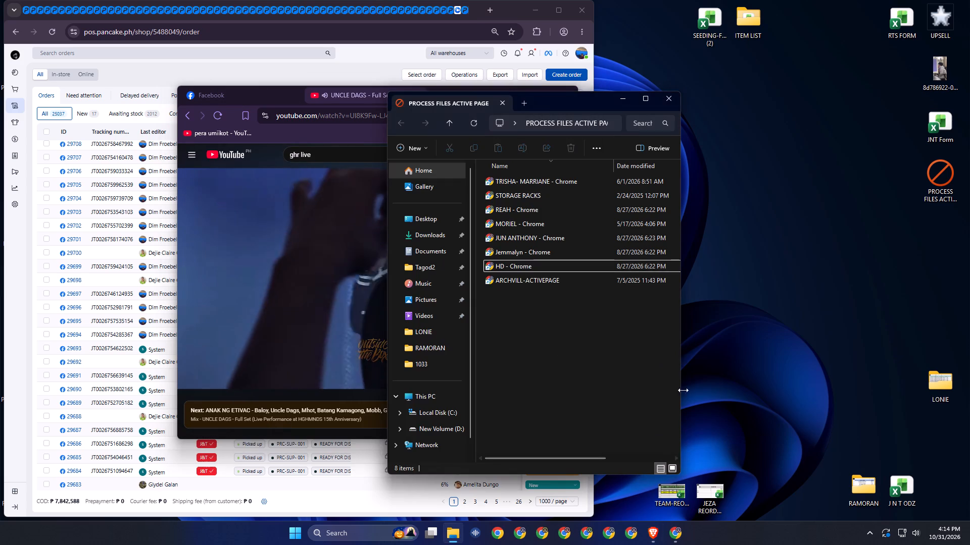
drag(789, 476, 794, 477)
click(867, 531)
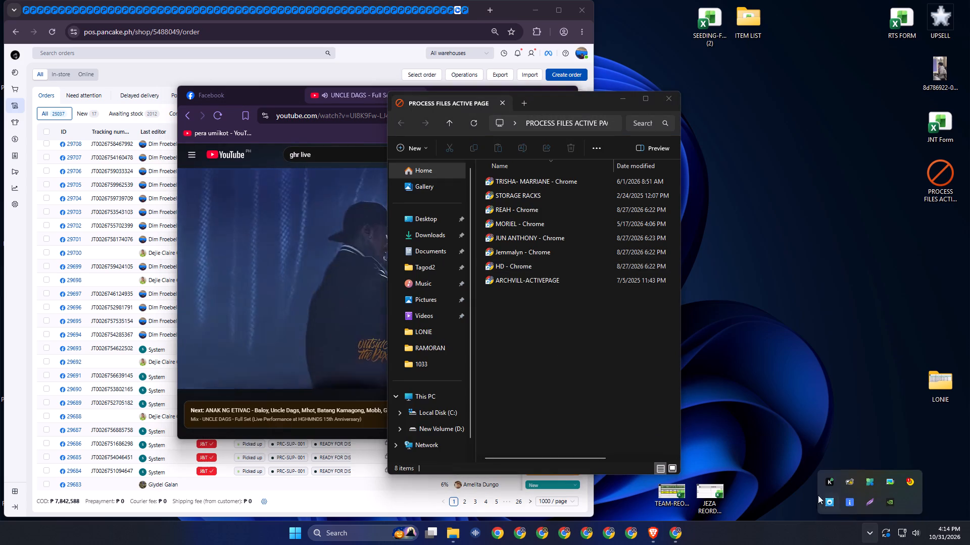